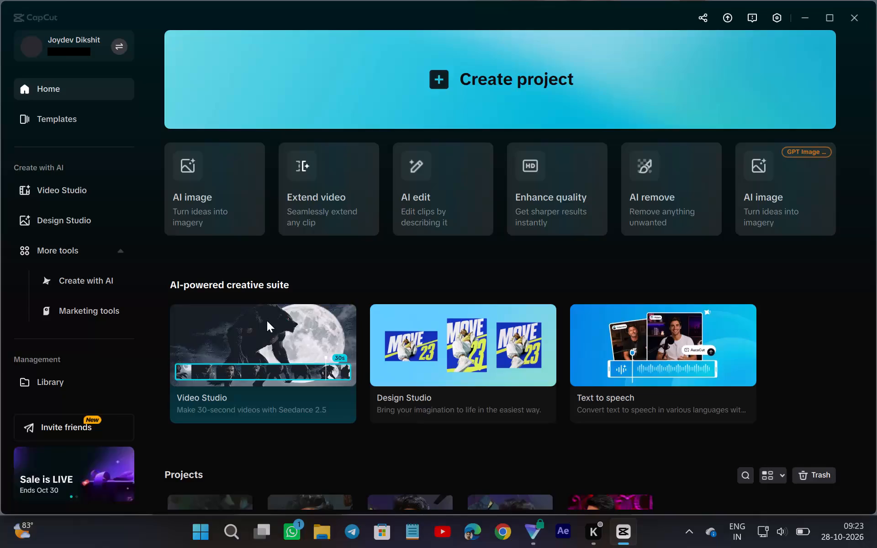
Look through the saved projects on the home page to find one to open.
scroll(275, 337, "down", 7)
scroll(275, 337, "up", 1)
scroll(268, 369, "down", 20)
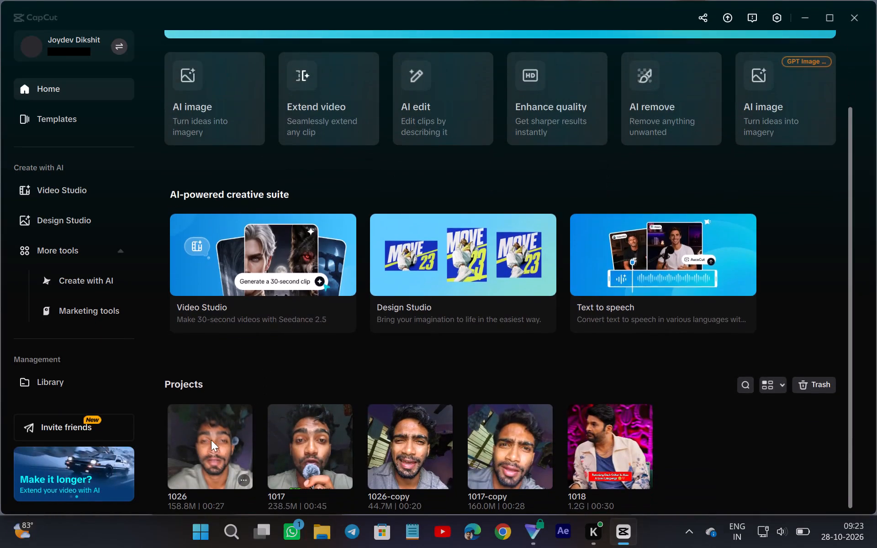
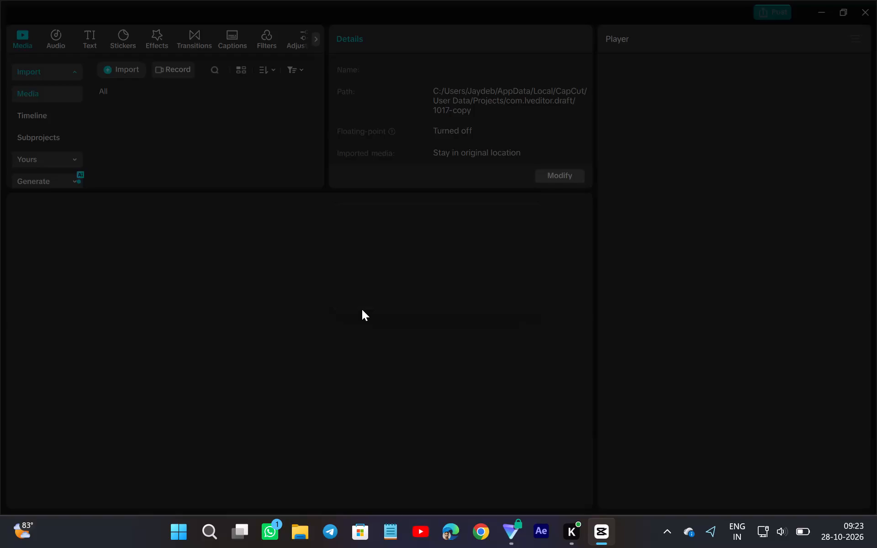
Skip linking the missing media file in the 1017-copy project.
scroll(362, 309, "up", 1)
scroll(365, 329, "down", 1)
scroll(367, 335, "up", 1)
scroll(367, 337, "down", 1)
scroll(191, 274, "up", 1)
scroll(699, 381, "down", 1)
left_click(609, 395)
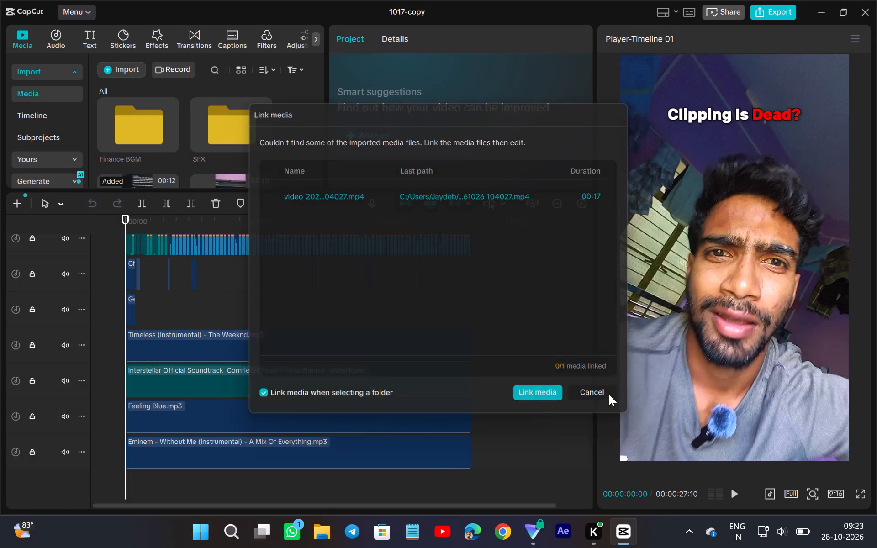
Import video_20261027_162327.mp4 from the Mobile Devices folder in Downloads into the project's media.
scroll(689, 354, "up", 1)
scroll(199, 302, "up", 5)
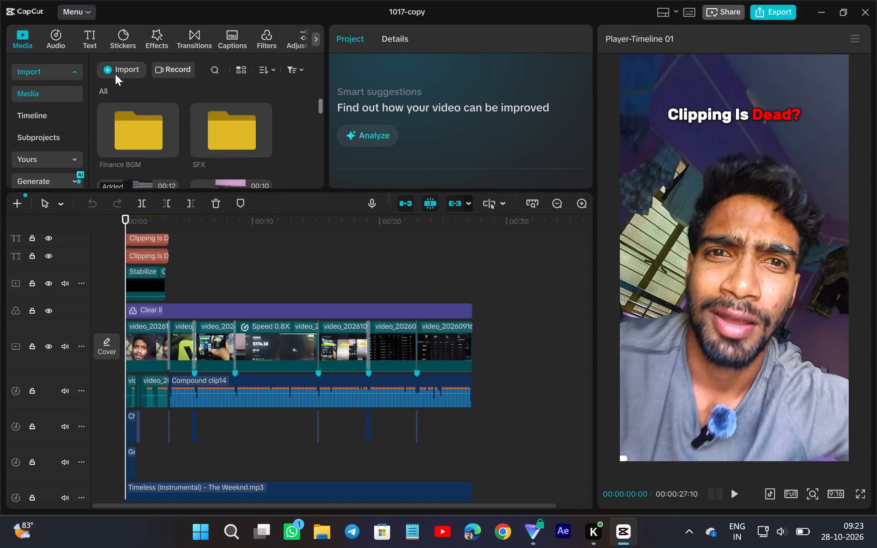
left_click(122, 119)
scroll(216, 164, "down", 11)
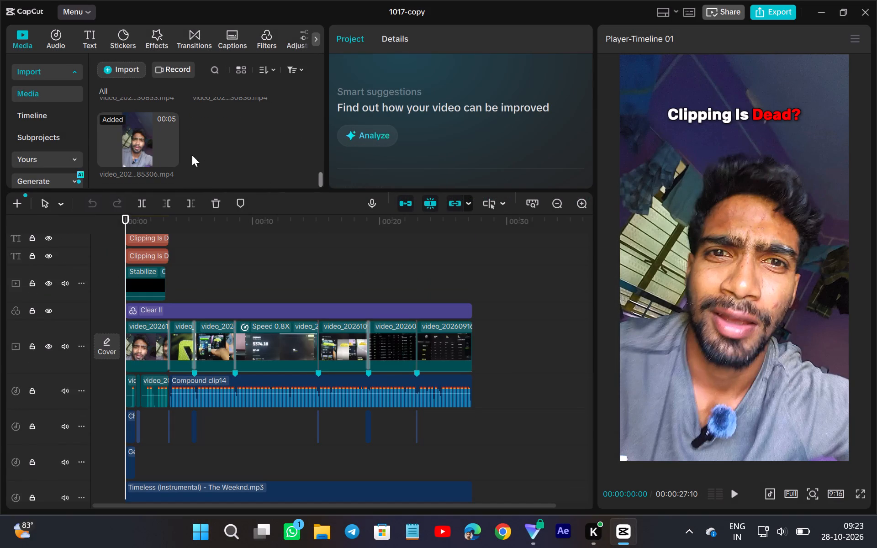
left_click(109, 69)
left_click(150, 96)
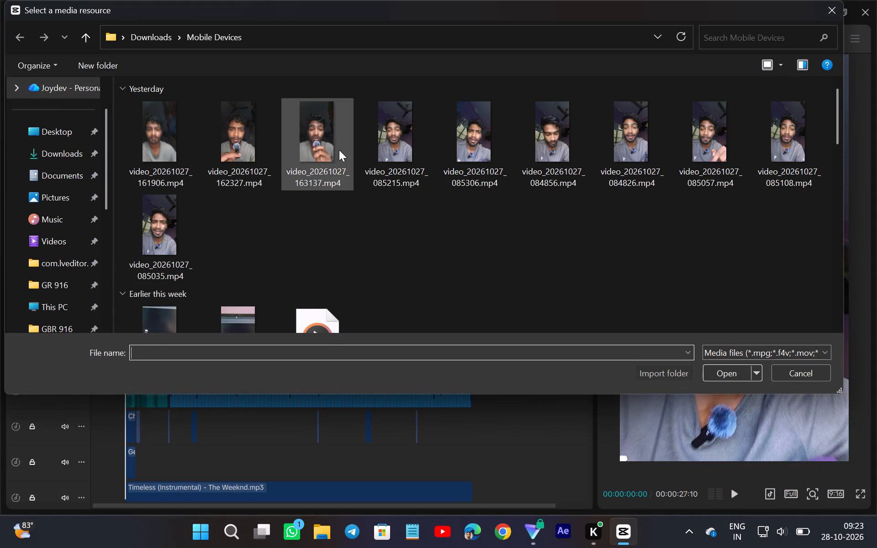
left_click(238, 152)
left_click(724, 371)
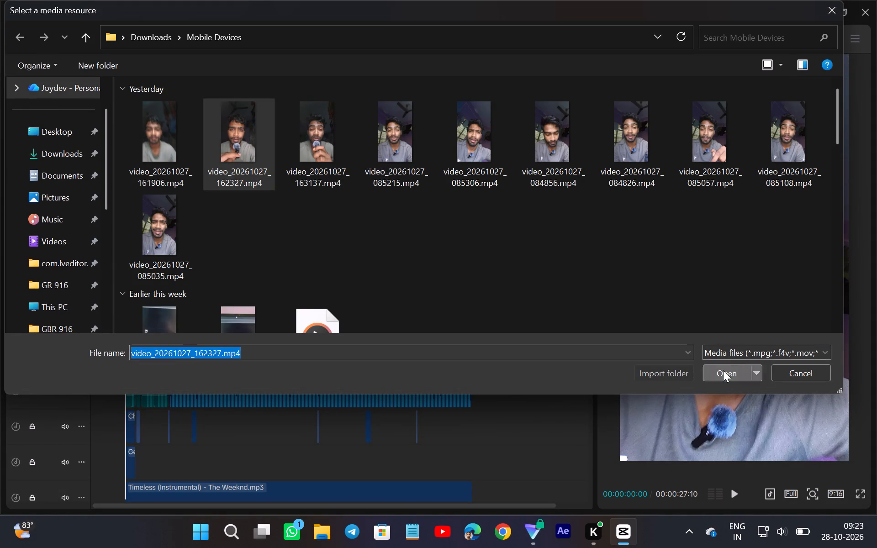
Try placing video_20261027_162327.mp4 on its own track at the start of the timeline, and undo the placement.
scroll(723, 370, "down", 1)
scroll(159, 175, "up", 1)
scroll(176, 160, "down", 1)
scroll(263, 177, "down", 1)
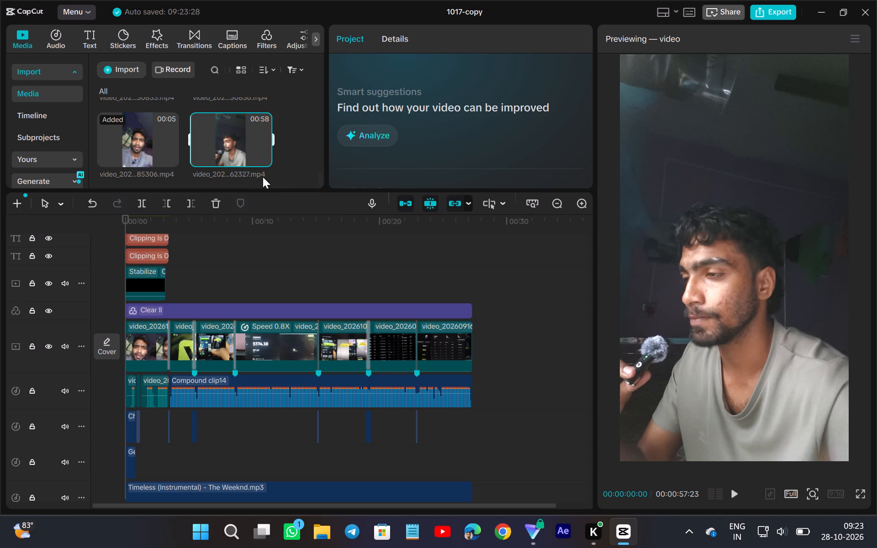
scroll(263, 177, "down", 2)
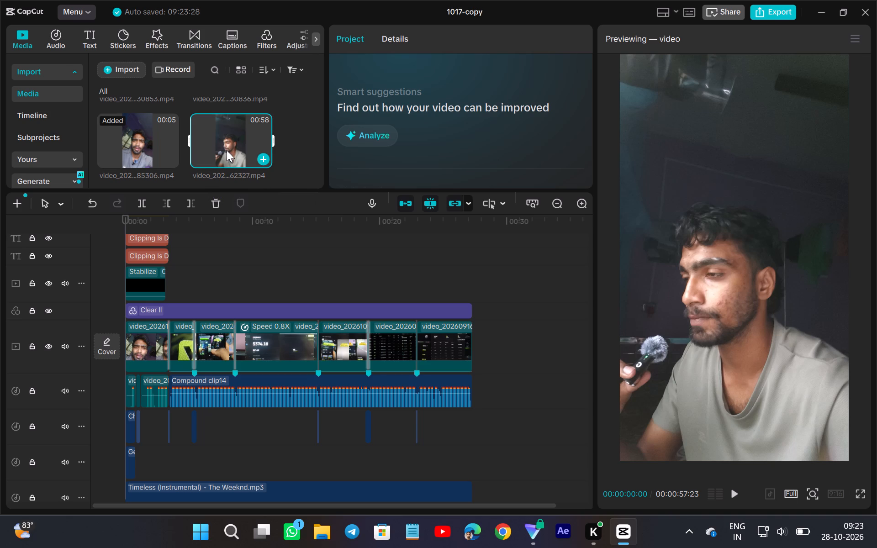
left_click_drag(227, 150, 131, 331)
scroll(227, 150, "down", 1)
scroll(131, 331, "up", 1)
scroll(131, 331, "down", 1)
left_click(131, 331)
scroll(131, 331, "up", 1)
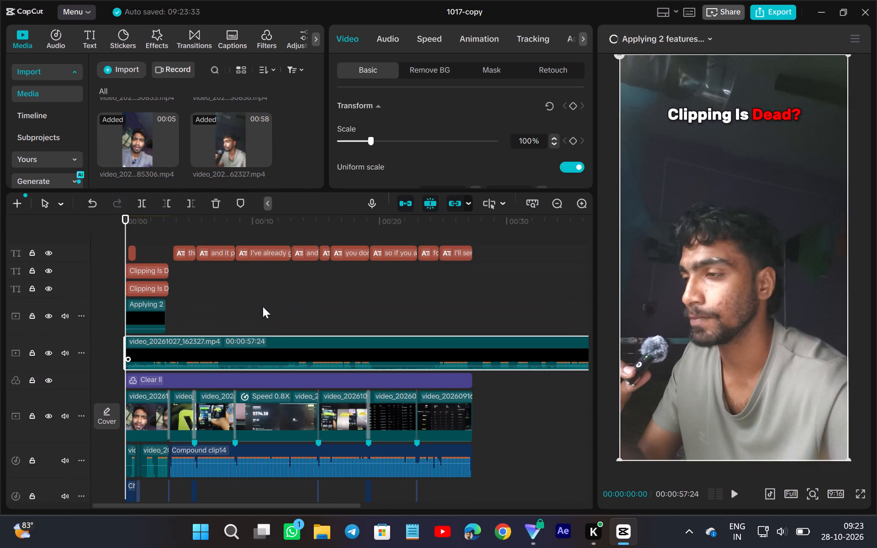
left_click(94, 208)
Start replacing the first main-track clip, video_20261027_085306.mp4, with the imported video_20261027_162327.mp4.
left_click(587, 203)
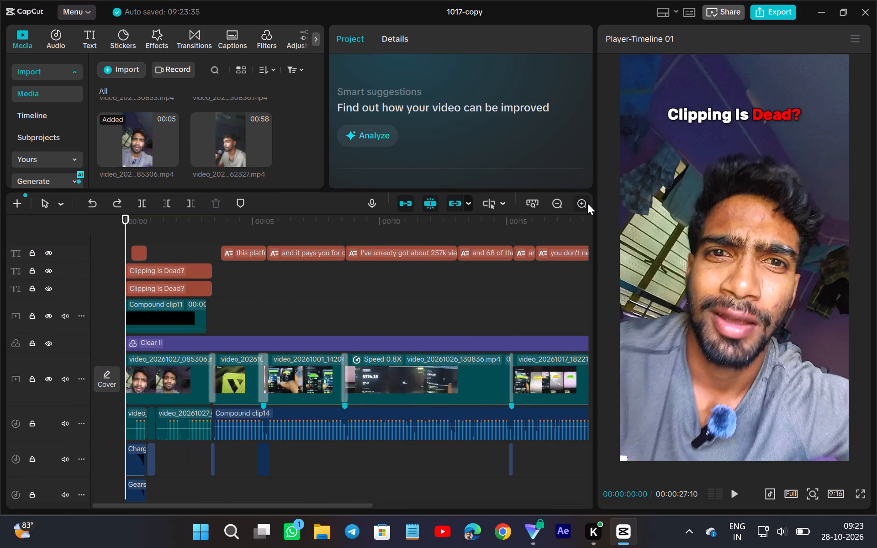
scroll(587, 203, "down", 1)
scroll(259, 150, "up", 1)
left_click_drag(259, 148, 192, 332)
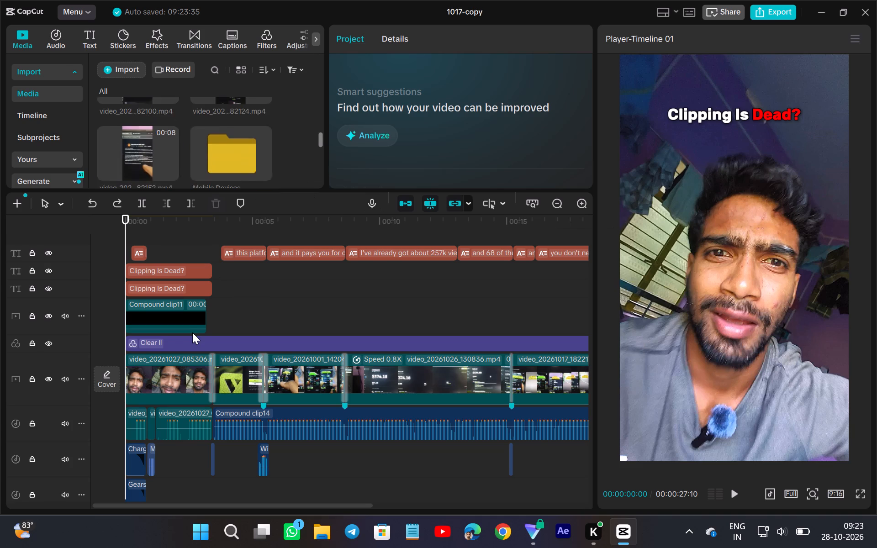
left_click_drag(192, 332, 261, 63)
scroll(305, 65, "up", 1)
scroll(310, 66, "down", 1)
scroll(269, 126, "up", 2)
scroll(239, 155, "down", 2)
scroll(239, 155, "up", 1)
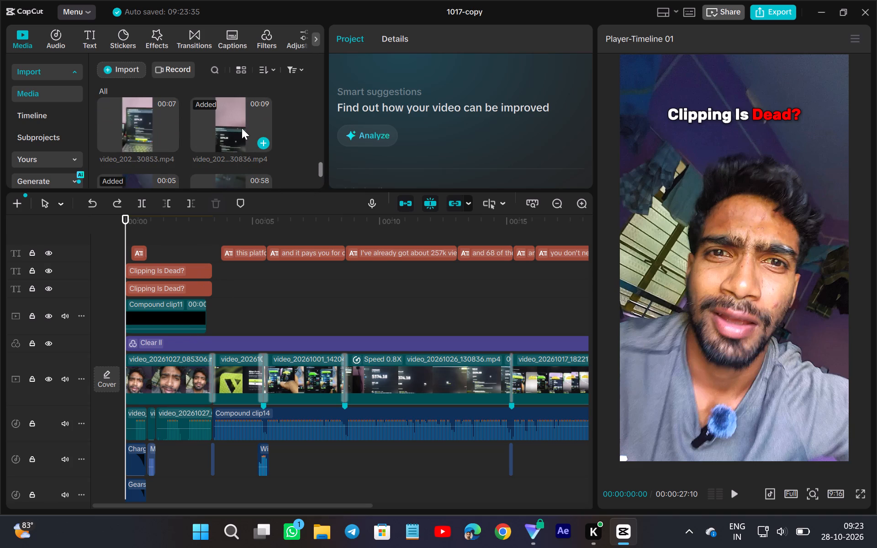
scroll(242, 128, "up", 1)
scroll(242, 128, "down", 20)
scroll(242, 128, "down", 4)
left_click_drag(232, 139, 152, 363)
scroll(371, 273, "down", 1)
scroll(463, 341, "up", 1)
Shift the replacement range to footage starting just before the speaker turns from a side view to face the camera.
left_click_drag(500, 351, 458, 354)
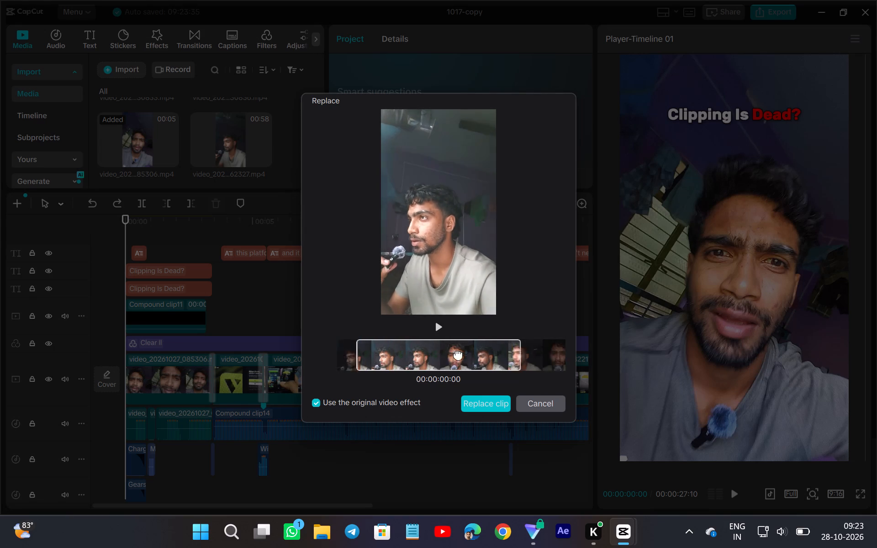
left_click_drag(458, 354, 343, 354)
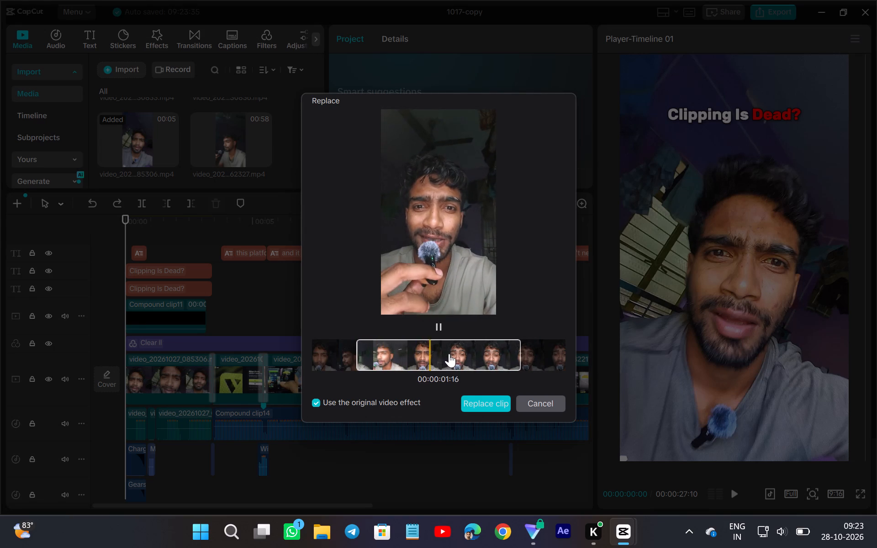
left_click_drag(484, 356, 481, 357)
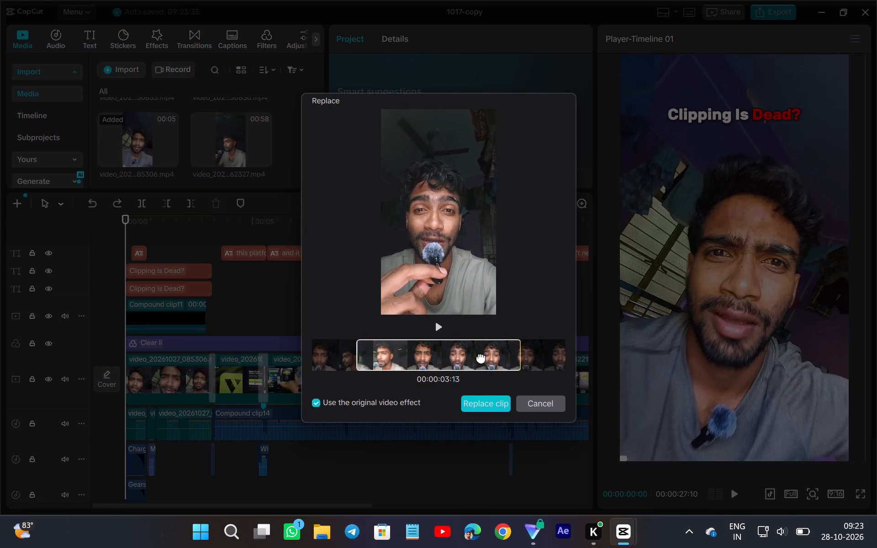
left_click_drag(481, 357, 283, 358)
left_click_drag(411, 358, 365, 368)
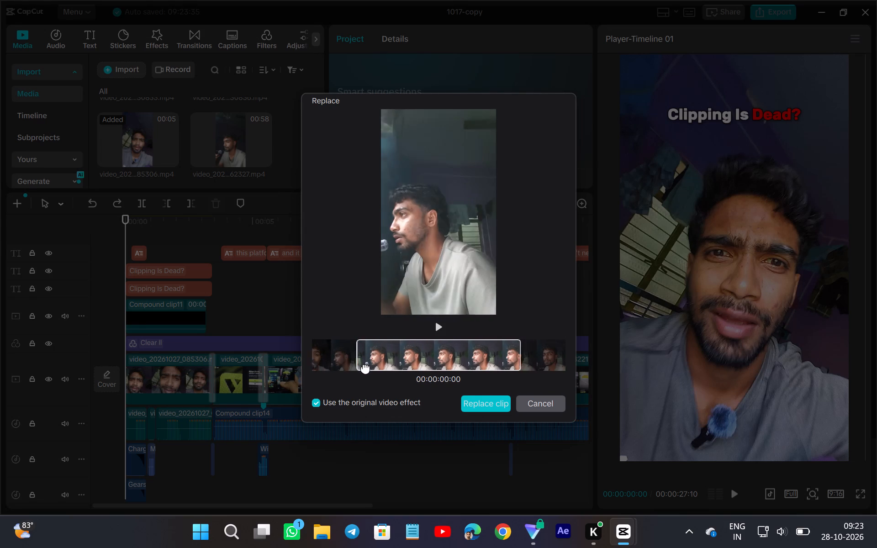
left_click_drag(365, 368, 365, 368)
left_click_drag(469, 364, 378, 361)
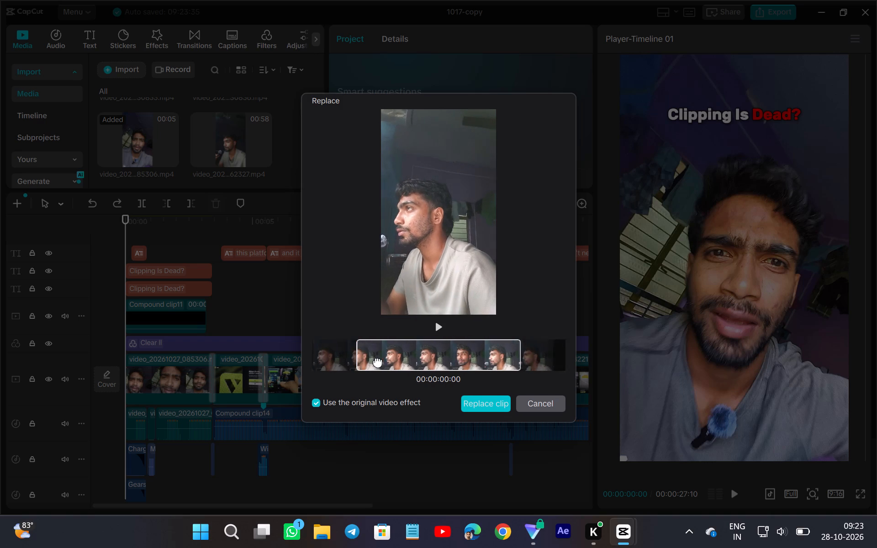
left_click_drag(378, 361, 221, 369)
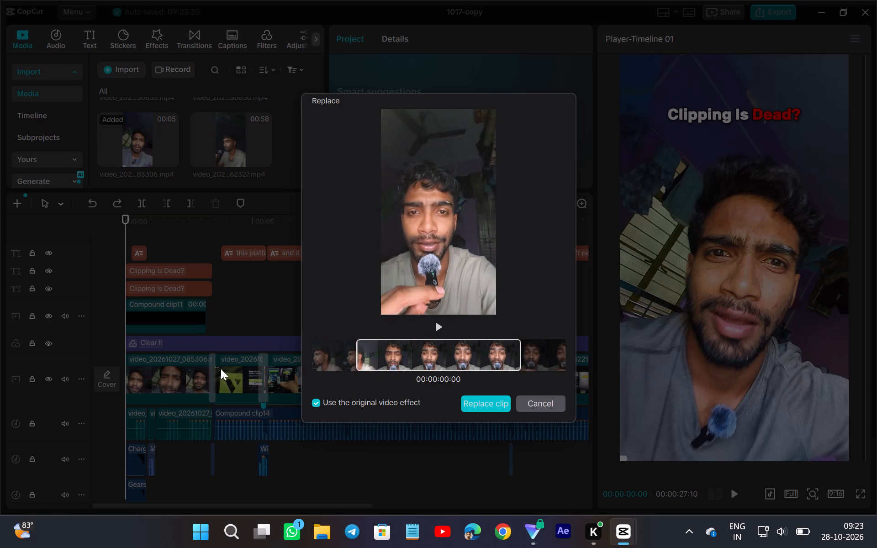
left_click_drag(221, 369, 229, 369)
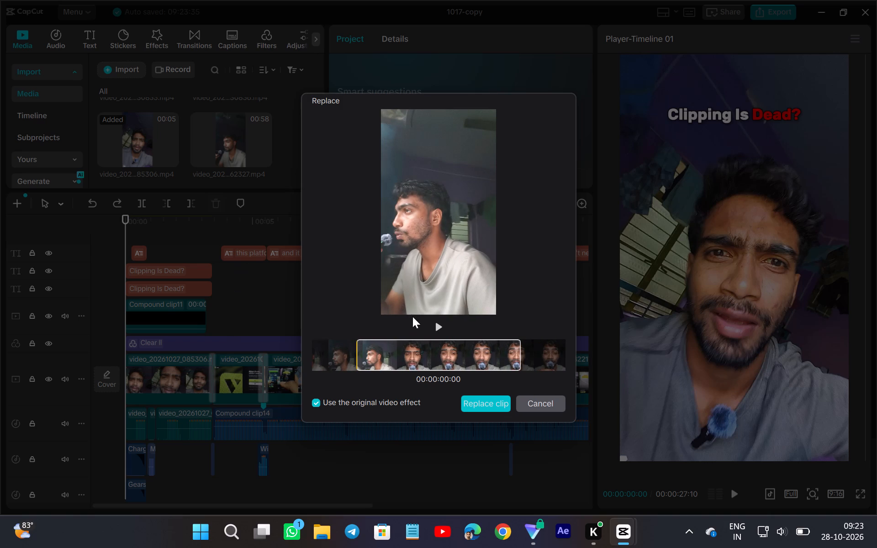
Fine-tune the replacement range by playing it back, and replace the clip with the original video effect kept.
left_click(439, 327)
left_click_drag(485, 355, 476, 358)
left_click(450, 342)
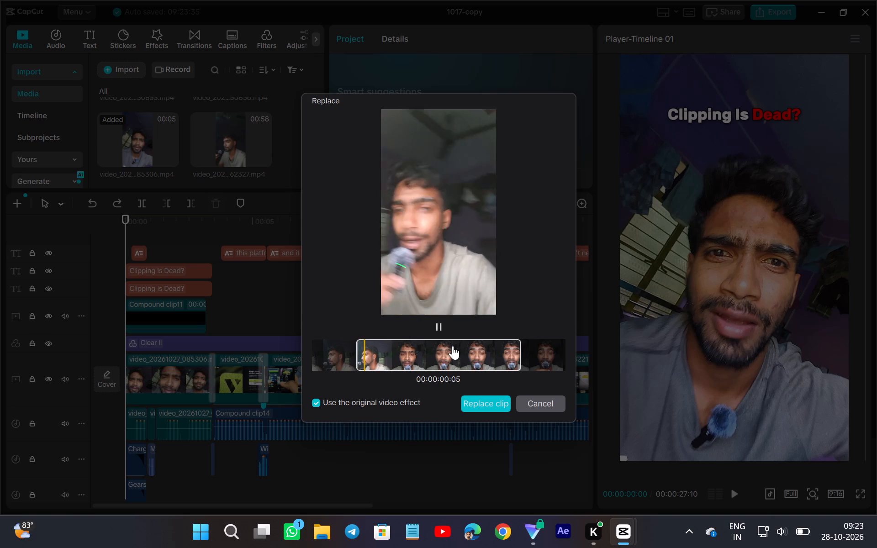
left_click_drag(428, 358, 433, 359)
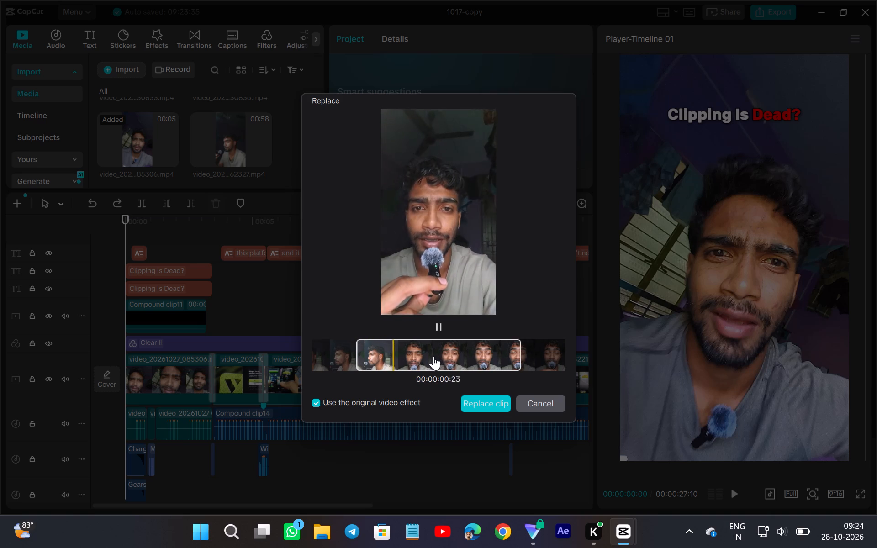
scroll(433, 356, "up", 1)
left_click_drag(434, 356, 432, 362)
scroll(434, 359, "down", 1)
scroll(434, 359, "up", 3)
scroll(447, 323, "up", 1)
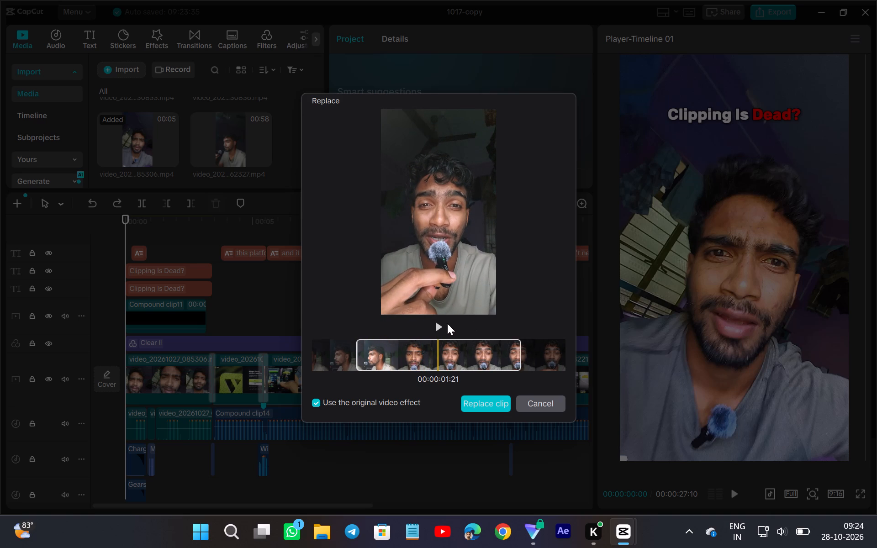
scroll(447, 323, "down", 1)
left_click(446, 323)
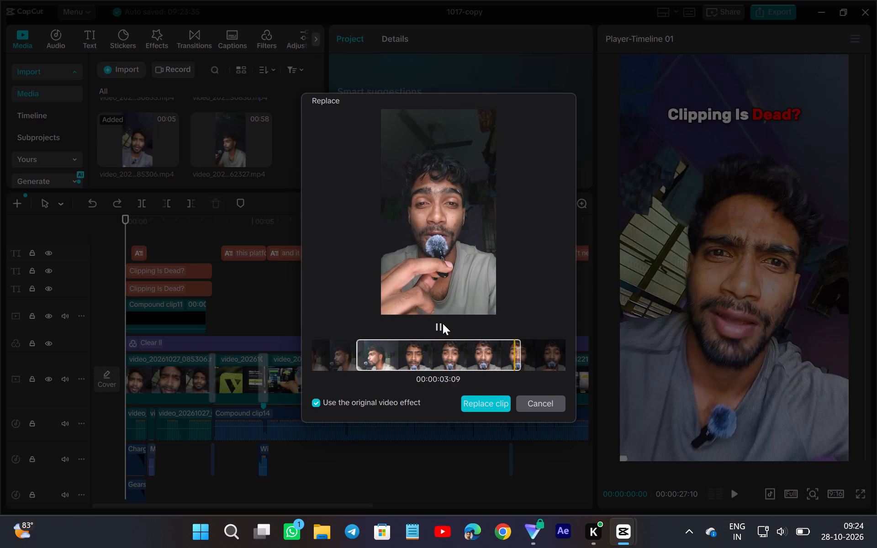
left_click(438, 324)
scroll(436, 359, "down", 1)
scroll(436, 359, "up", 1)
left_click_drag(436, 359, 431, 365)
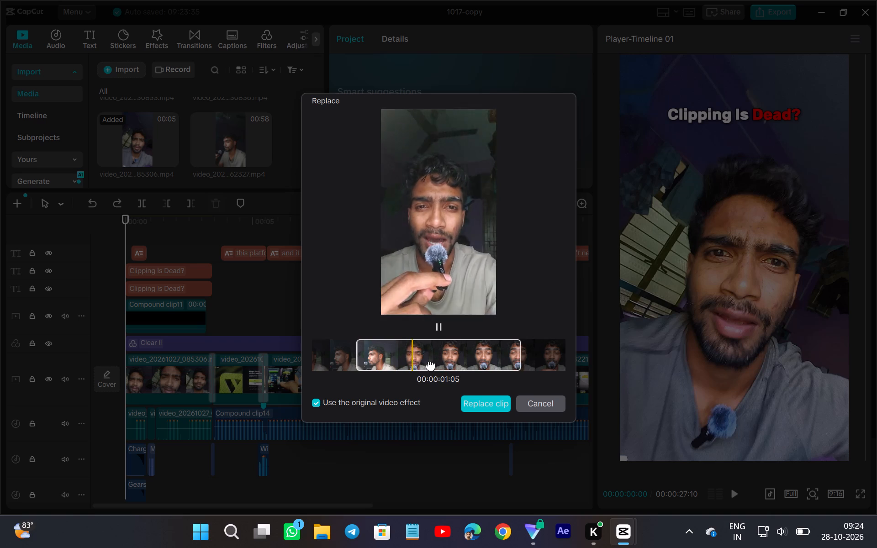
left_click_drag(431, 365, 428, 367)
scroll(403, 357, "up", 1)
left_click_drag(403, 357, 410, 361)
scroll(406, 358, "up", 1)
scroll(407, 358, "down", 2)
scroll(410, 361, "up", 1)
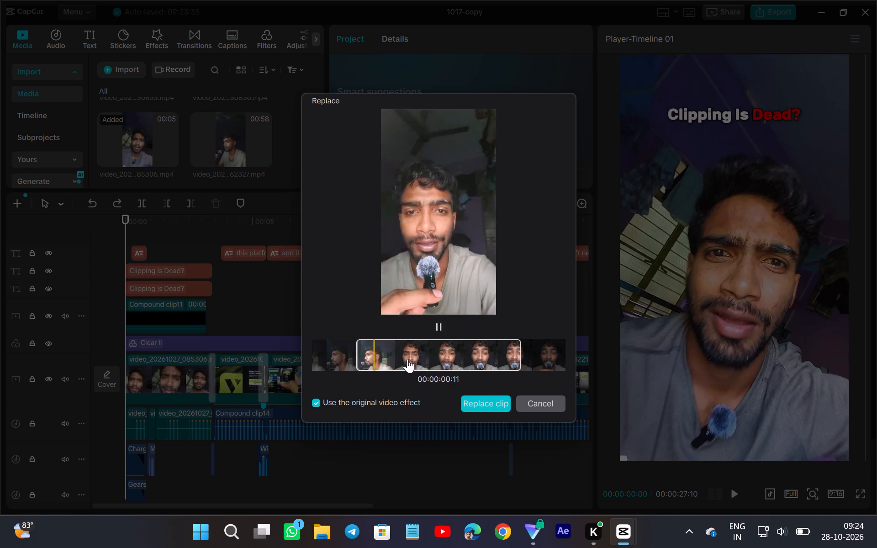
scroll(408, 350, "down", 1)
scroll(408, 348, "up", 1)
left_click(496, 401)
Extend the end of the replaced first main-track clip to a duration of 00:00:44:08.
scroll(543, 331, "down", 1)
scroll(540, 330, "up", 1)
scroll(516, 328, "down", 1)
scroll(331, 329, "up", 1)
scroll(232, 330, "down", 1)
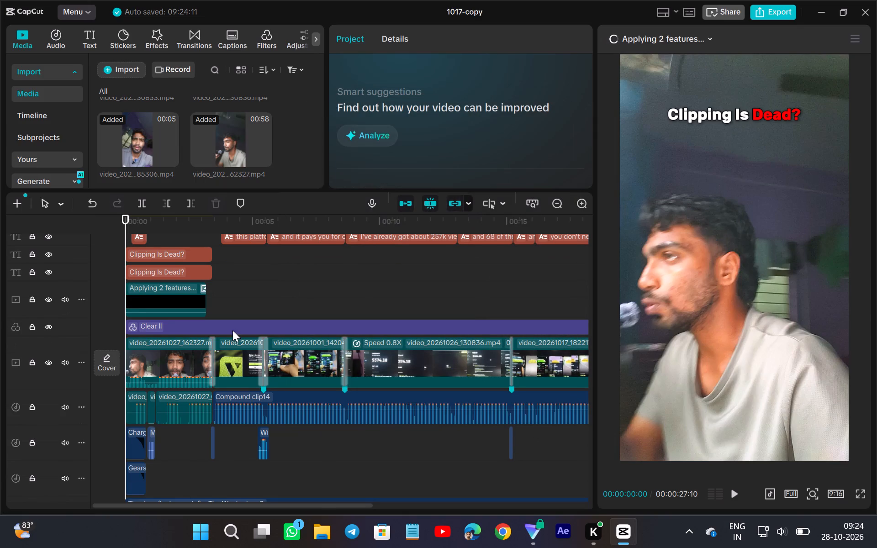
left_click(149, 354)
scroll(149, 354, "up", 1)
scroll(149, 354, "down", 2)
scroll(164, 350, "up", 1)
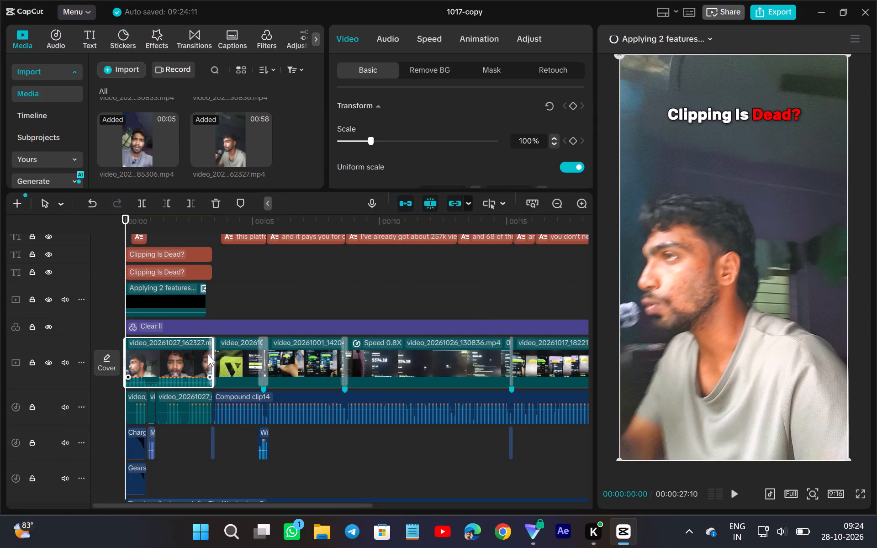
left_click_drag(211, 351, 723, 369)
scroll(723, 369, "down", 1)
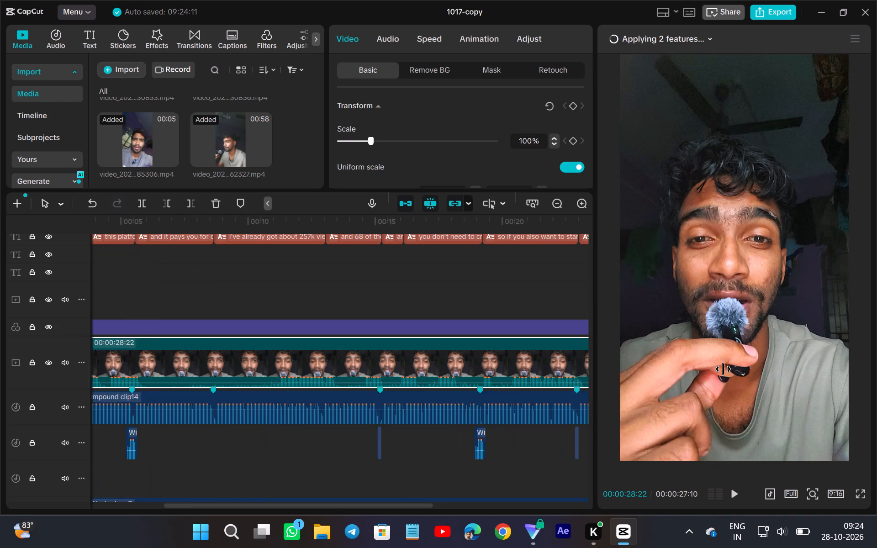
left_click_drag(723, 369, 724, 369)
scroll(723, 369, "up", 1)
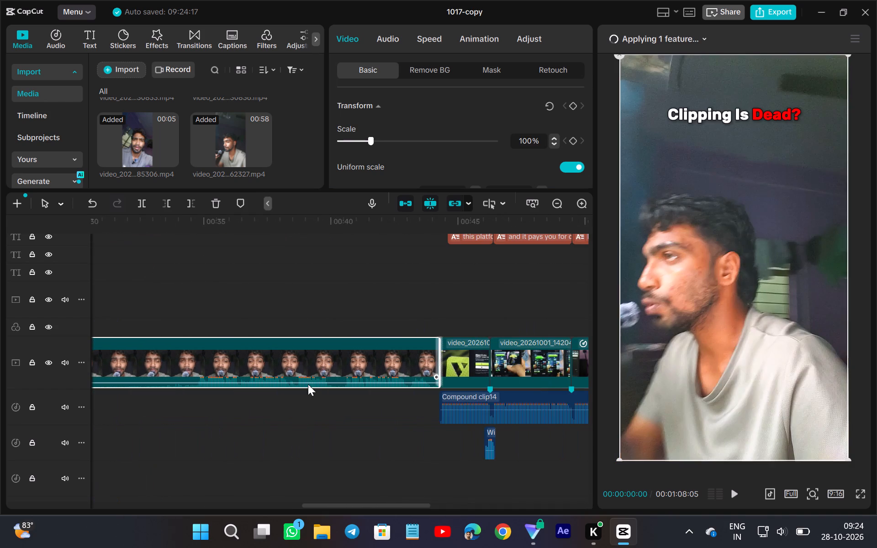
Play the opening of the extended clip and delete the old voice audio clips beneath its start.
scroll(308, 384, "left", 1)
scroll(308, 384, "down", 5, "ctrl")
scroll(291, 390, "right", 1)
scroll(417, 395, "right", 4)
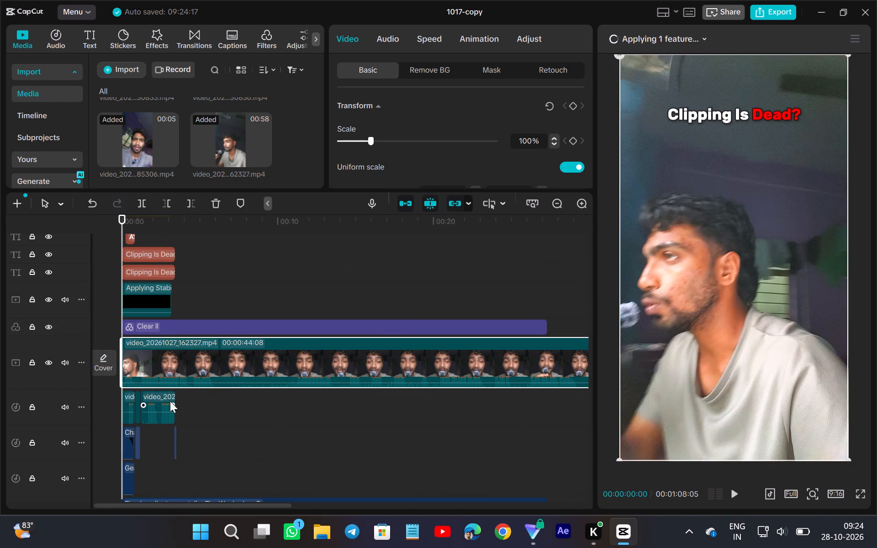
left_click(733, 495)
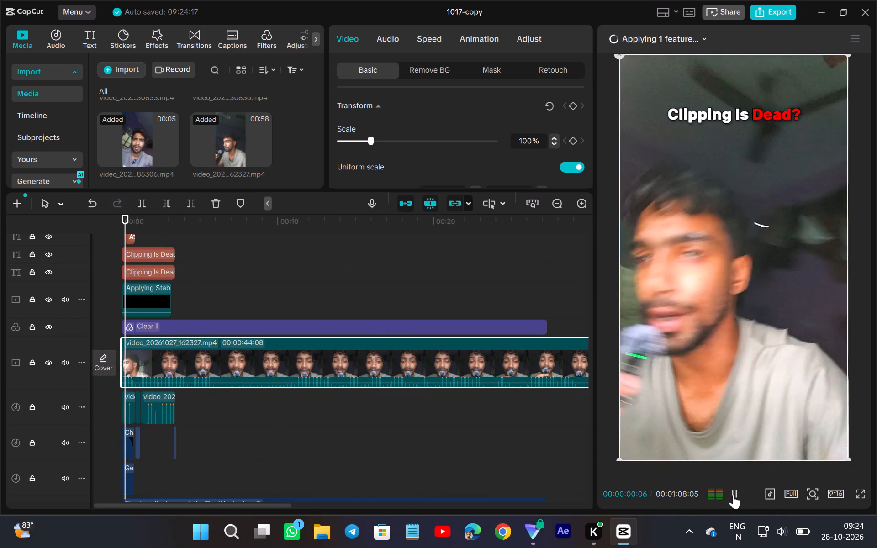
left_click(733, 495)
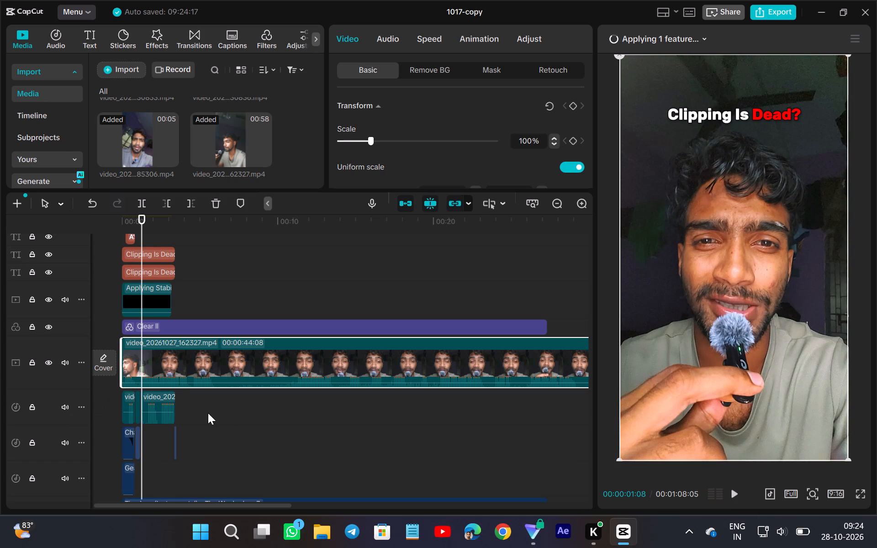
left_click_drag(208, 413, 118, 402)
left_click(220, 207)
Play the opening of the video_20261027_162327.mp4 clip and split it on the main track at 00:00:04:05.
scroll(220, 207, "up", 1)
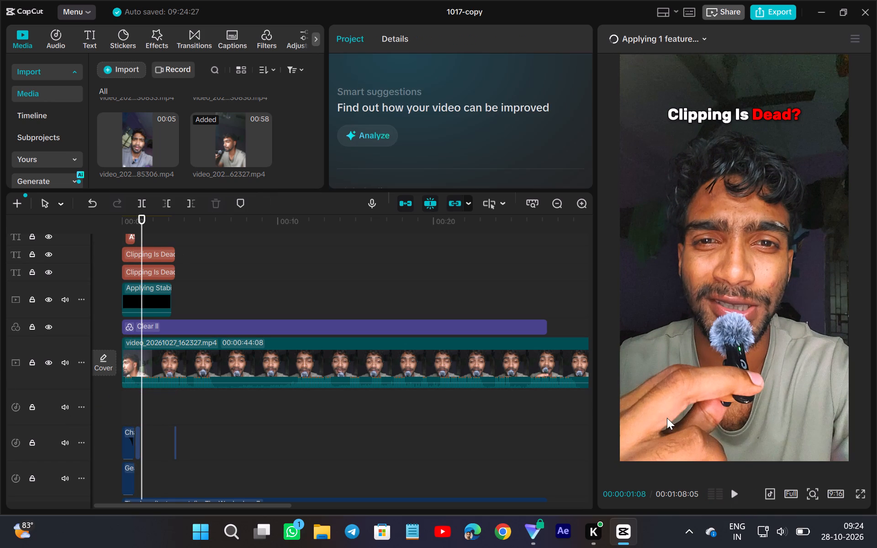
scroll(735, 490, "up", 1)
scroll(735, 490, "down", 1)
scroll(735, 490, "up", 1)
left_click(735, 490)
scroll(736, 490, "down", 1)
scroll(736, 490, "up", 1)
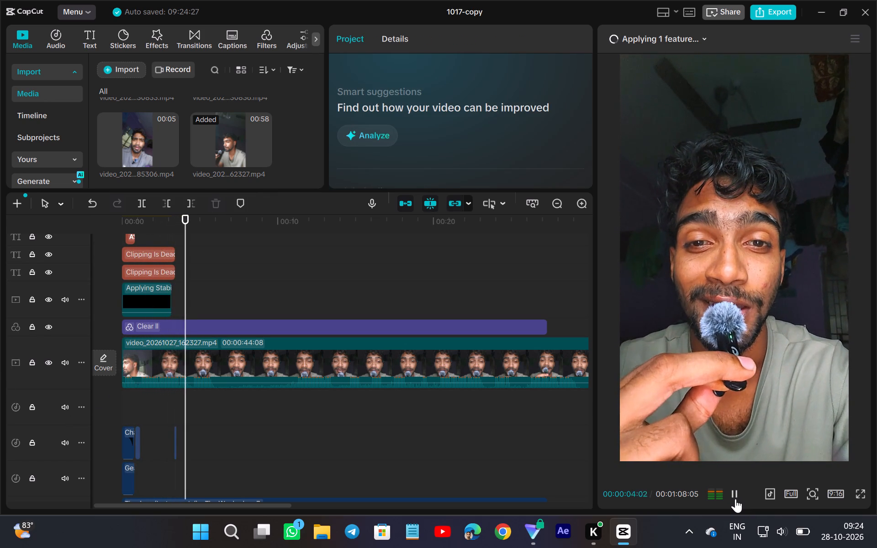
left_click(184, 394)
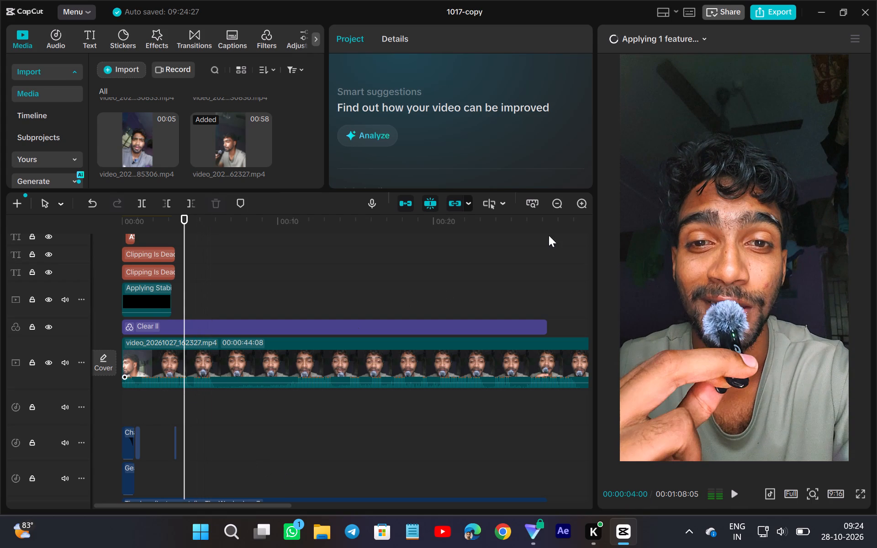
triple_click(581, 200)
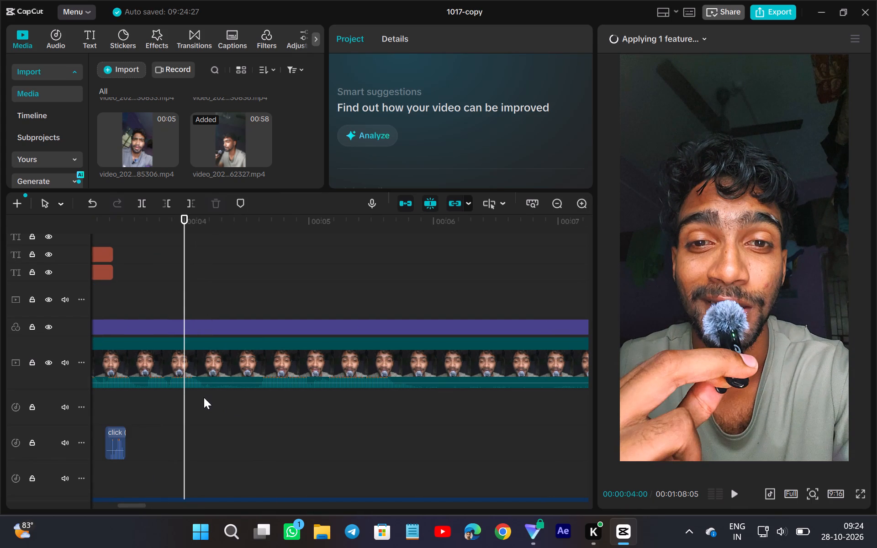
left_click(204, 397)
left_click(213, 375)
scroll(203, 369, "up", 1)
scroll(202, 368, "down", 1)
scroll(198, 360, "up", 3)
scroll(188, 343, "down", 1)
scroll(185, 337, "up", 2)
scroll(183, 331, "down", 1)
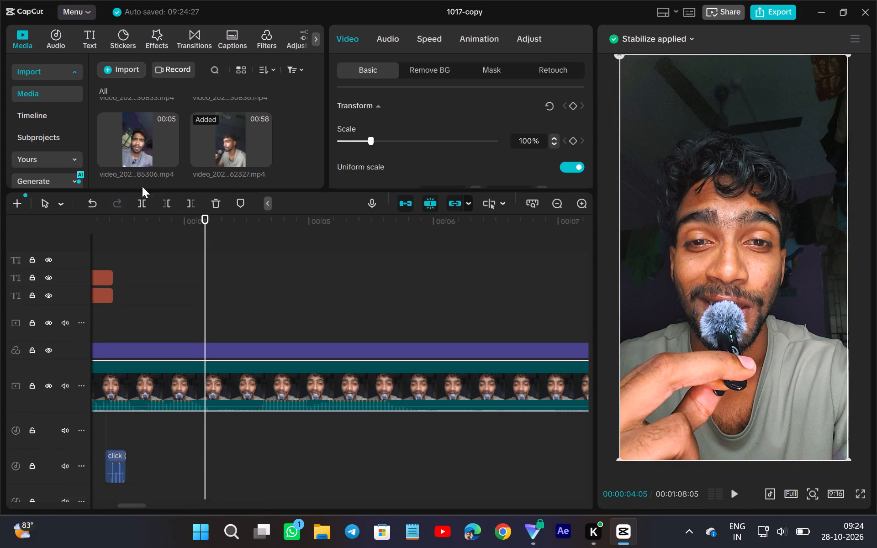
left_click(137, 200)
Trim the start of the clip after the split so that its duration is 00:00:39:21.
left_click_drag(204, 410, 246, 427)
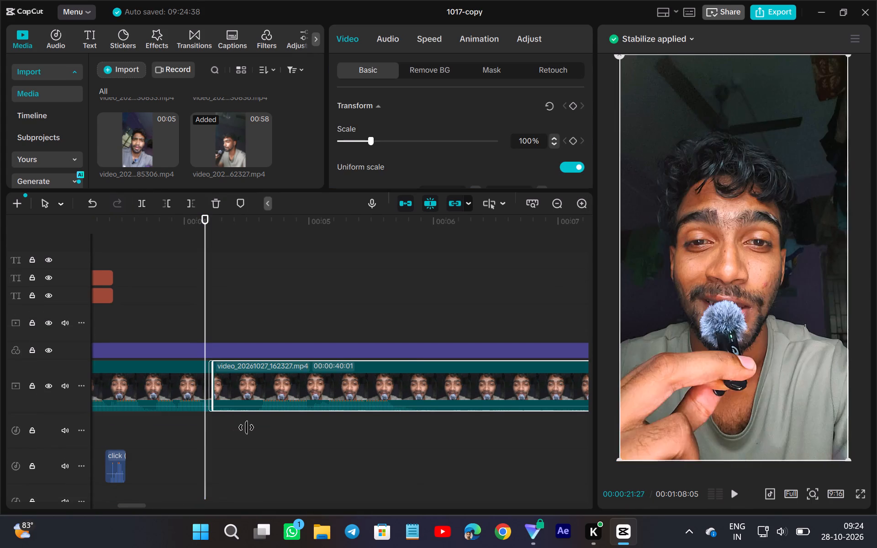
left_click_drag(246, 427, 257, 449)
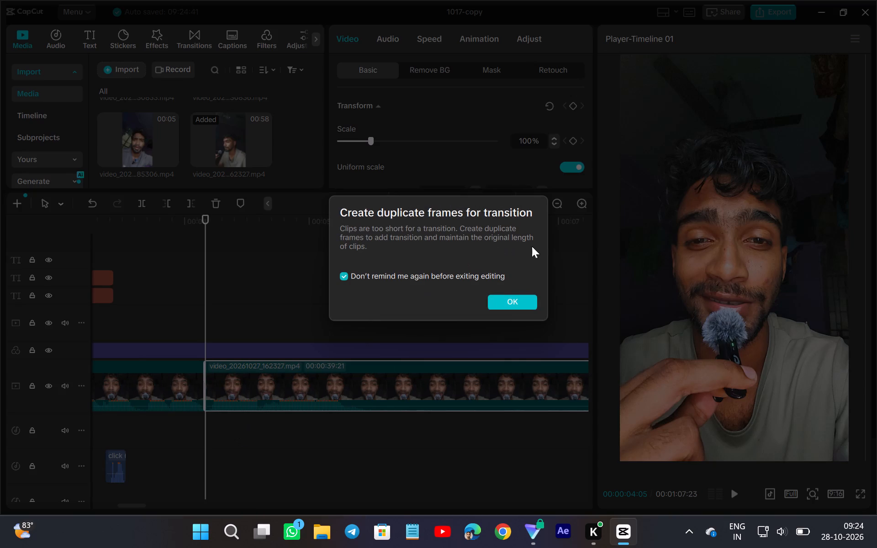
left_click(507, 300)
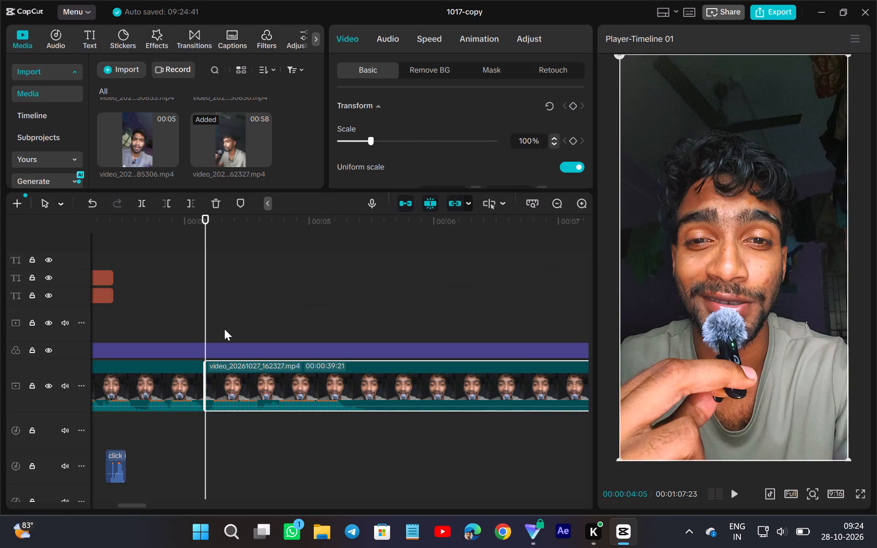
Play the opening seconds repeatedly and lower the volume of the "Mute the…" sound clip to -∞ dB.
scroll(183, 372, "down", 4, "ctrl")
scroll(175, 380, "right", 1)
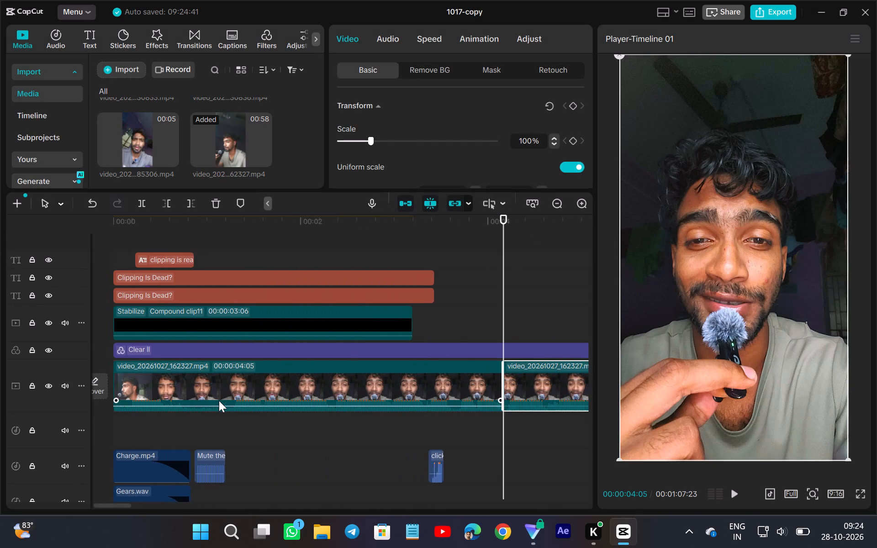
scroll(219, 400, "right", 1)
left_click(174, 423)
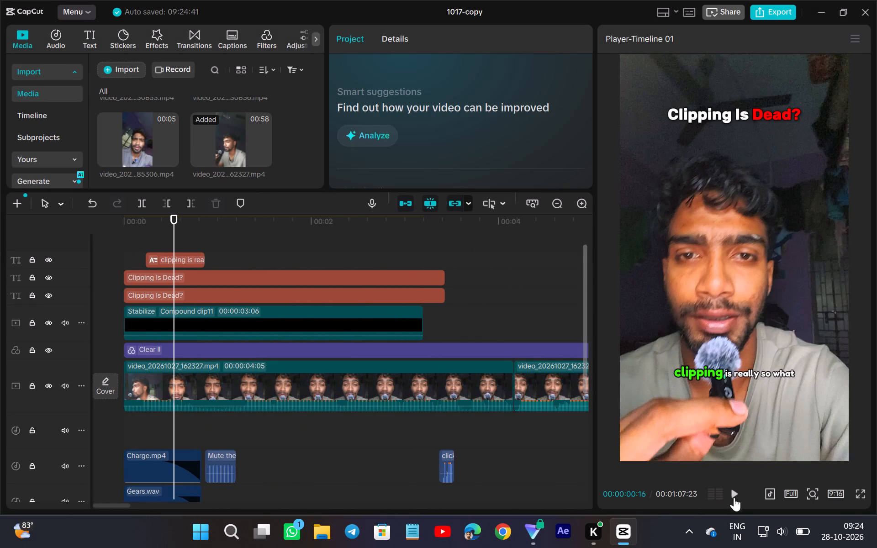
left_click_drag(728, 492, 733, 495)
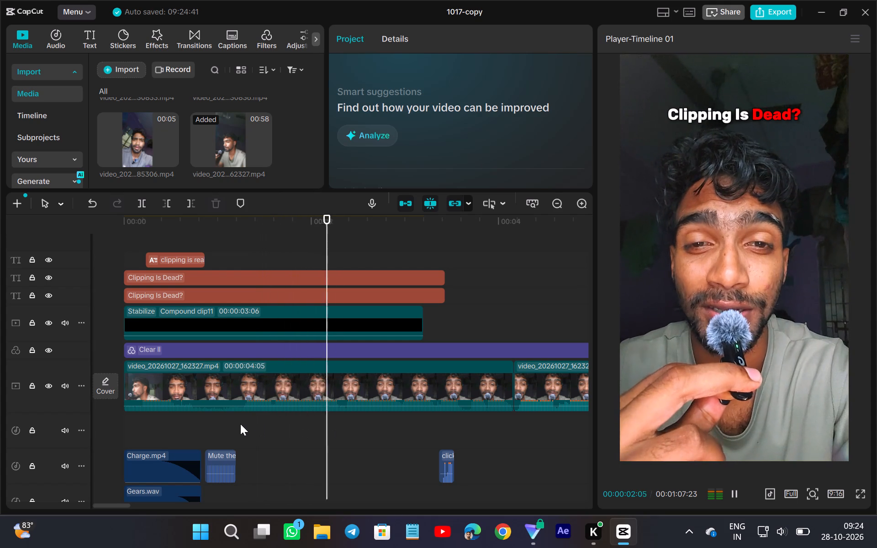
left_click(175, 422)
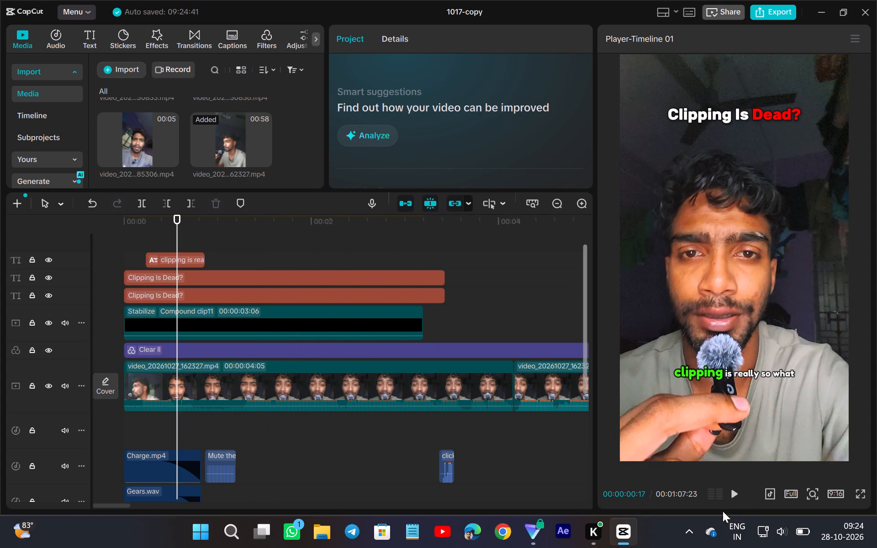
left_click(736, 492)
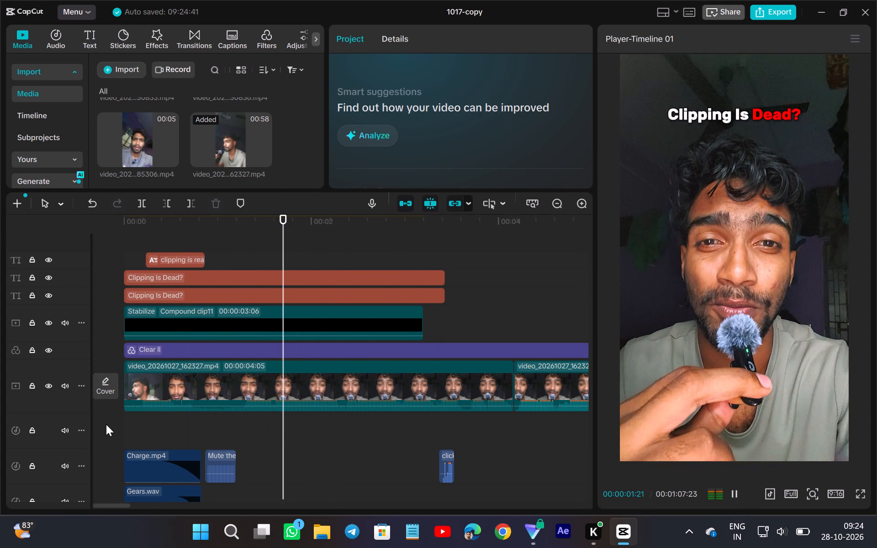
left_click(110, 424)
left_click(734, 501)
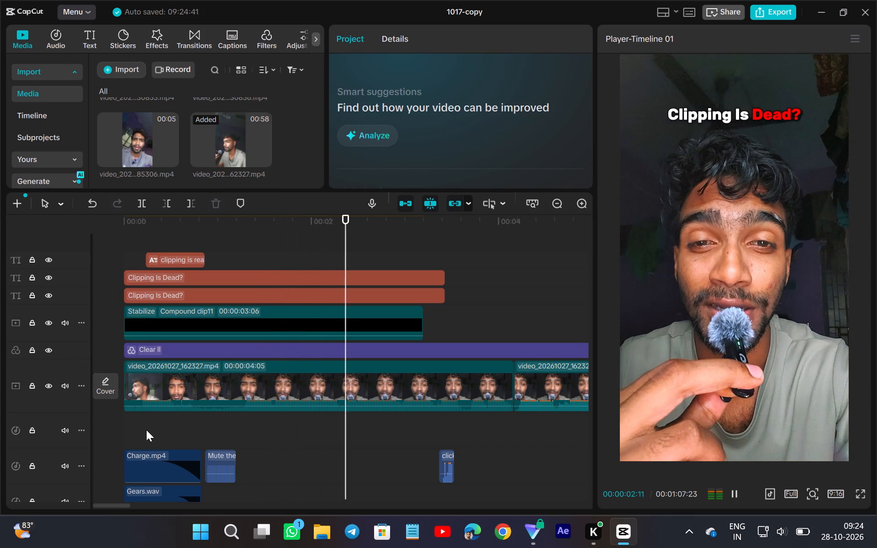
left_click(146, 430)
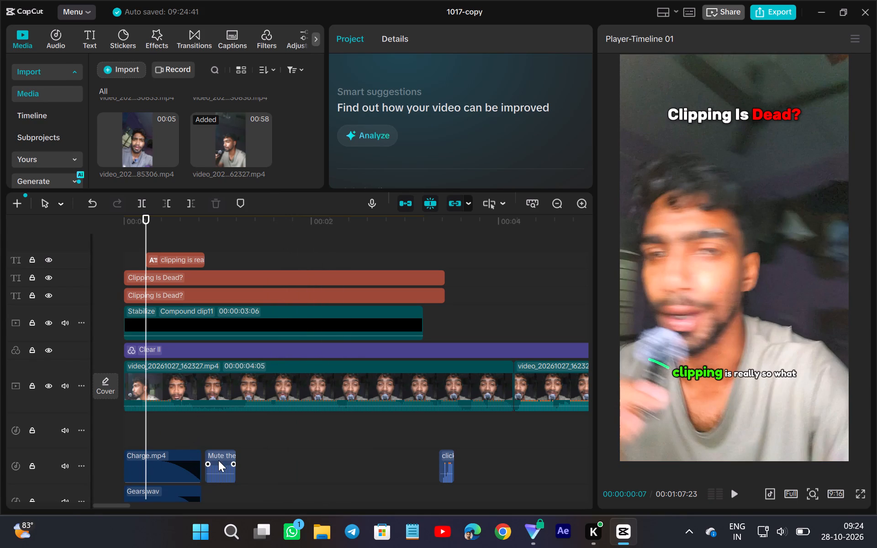
left_click(218, 460)
left_click_drag(380, 110, 296, 117)
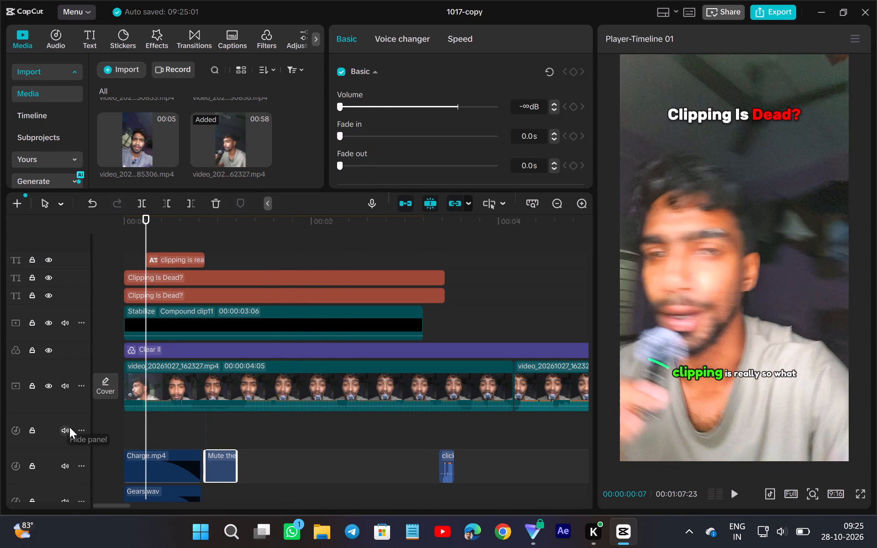
Play the opening through the first cut and split the second main-track clip at 00:00:05:16.
left_click(106, 427)
left_click(734, 498)
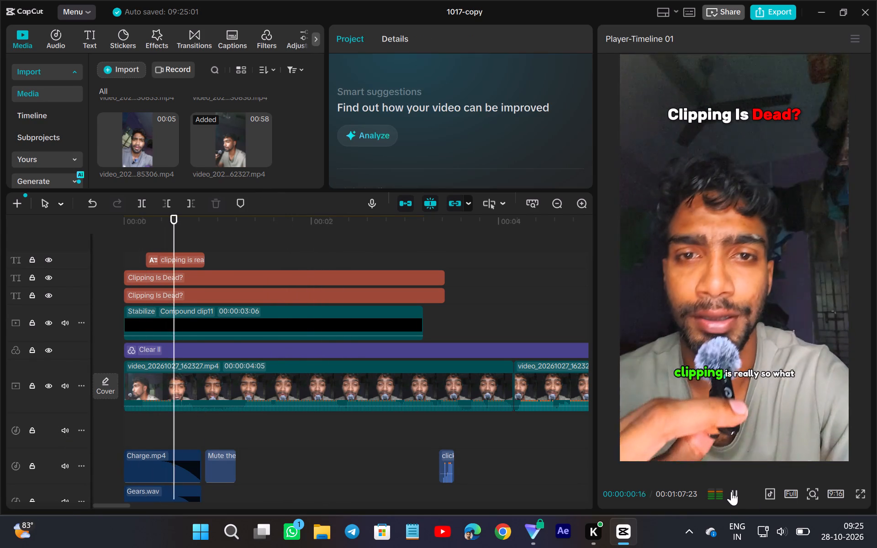
scroll(329, 428, "left", 1)
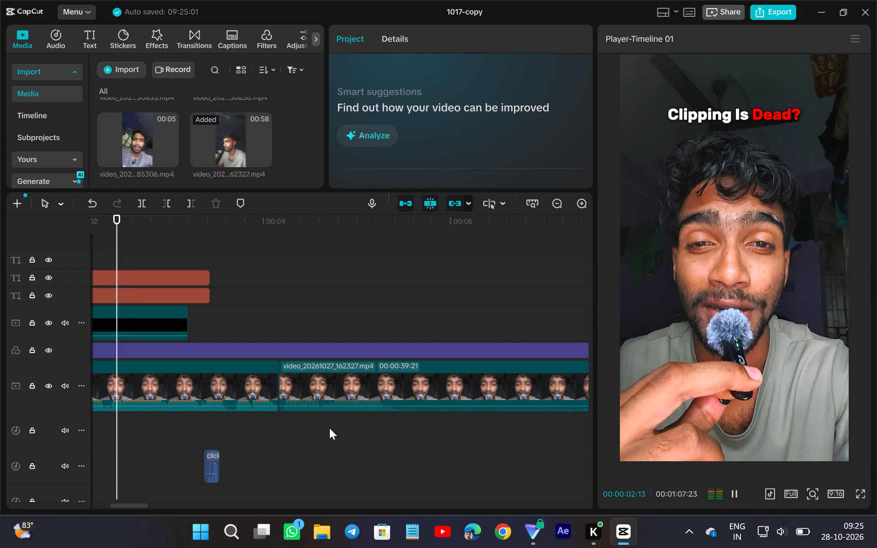
scroll(329, 428, "left", 1)
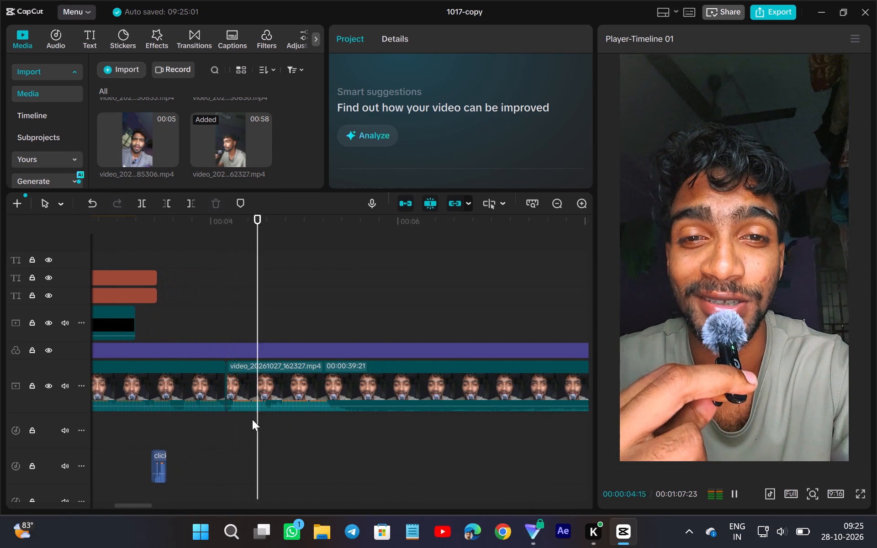
scroll(252, 419, "left", 1)
left_click(283, 422)
left_click_drag(284, 419, 292, 431)
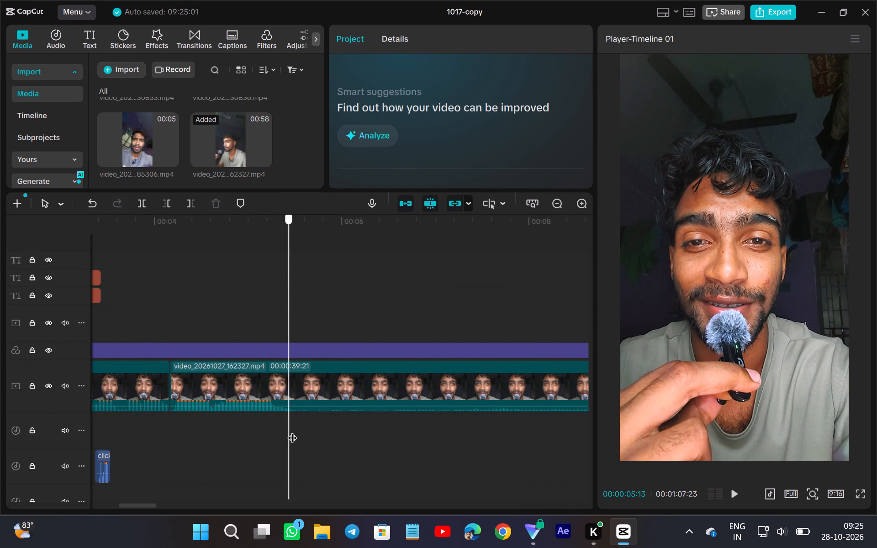
left_click_drag(292, 431, 297, 438)
left_click(296, 396)
left_click(138, 202)
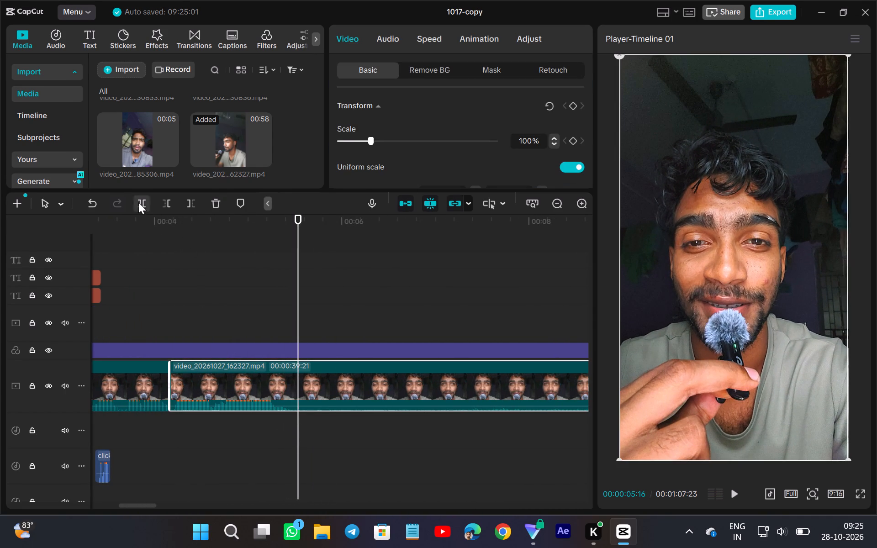
Remove the unwanted footage between 00:00:05:16 and 00:00:10:24 from the main track, leaving the remaining clip 00:00:33:02 long.
scroll(407, 433, "left", 1)
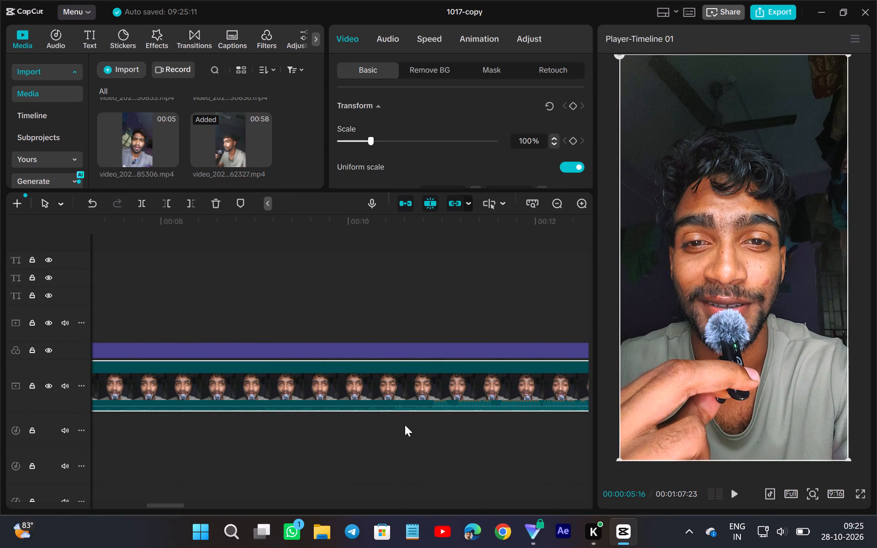
scroll(405, 425, "left", 1)
left_click(426, 416)
left_click(418, 389)
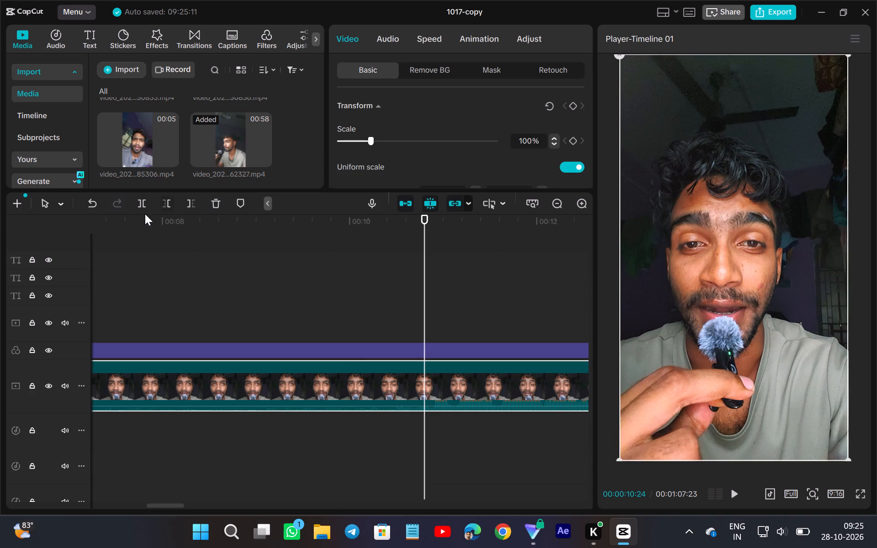
left_click(169, 204)
Play the main-track footage onward from the 00:00:05:16 cut to review the speech, stopping at 00:00:15:03.
scroll(307, 385, "right", 1)
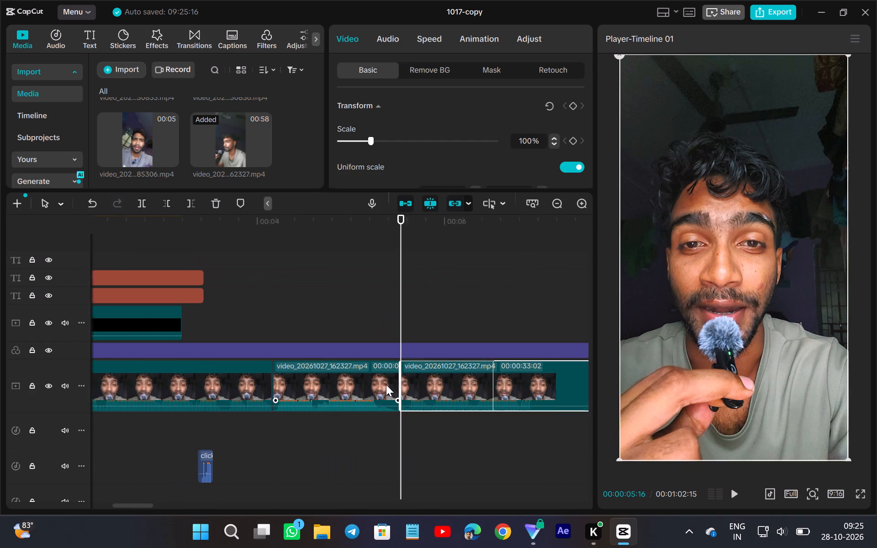
scroll(386, 385, "right", 1)
left_click(738, 483)
left_click(736, 493)
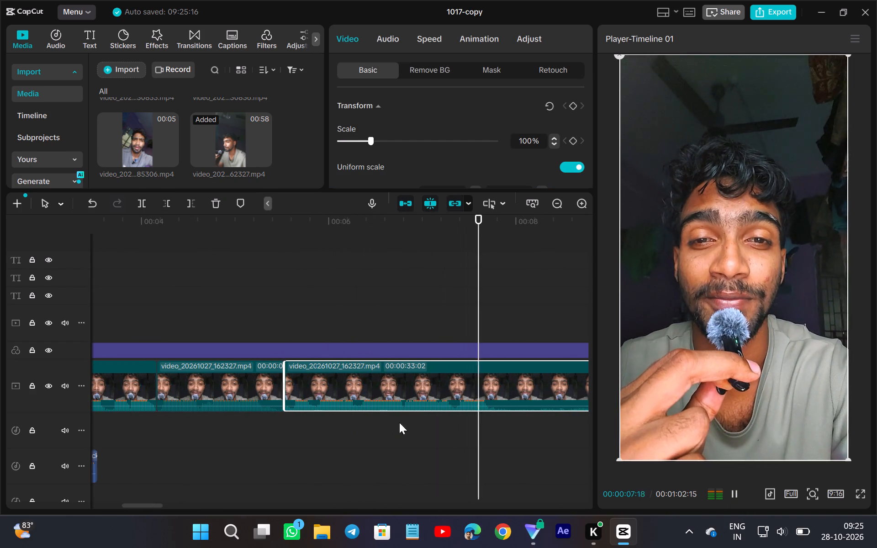
scroll(465, 427, "left", 2)
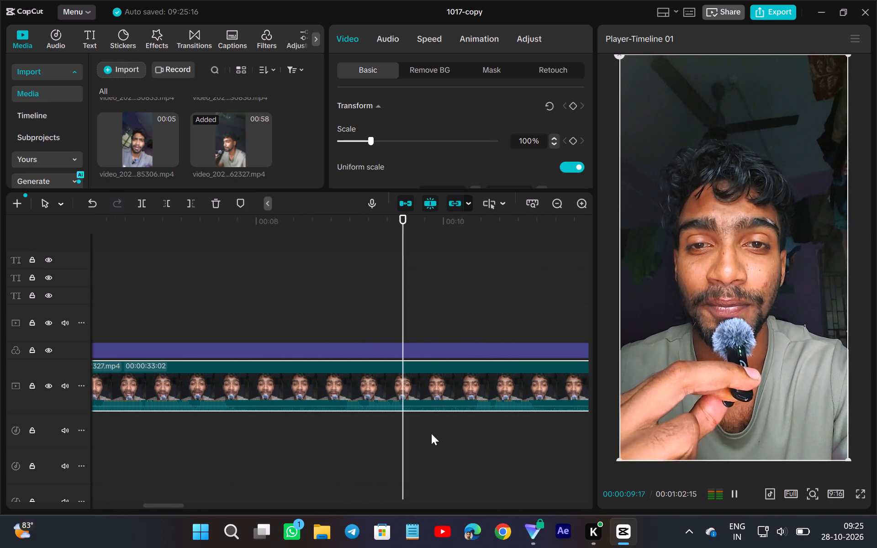
scroll(431, 433, "left", 1)
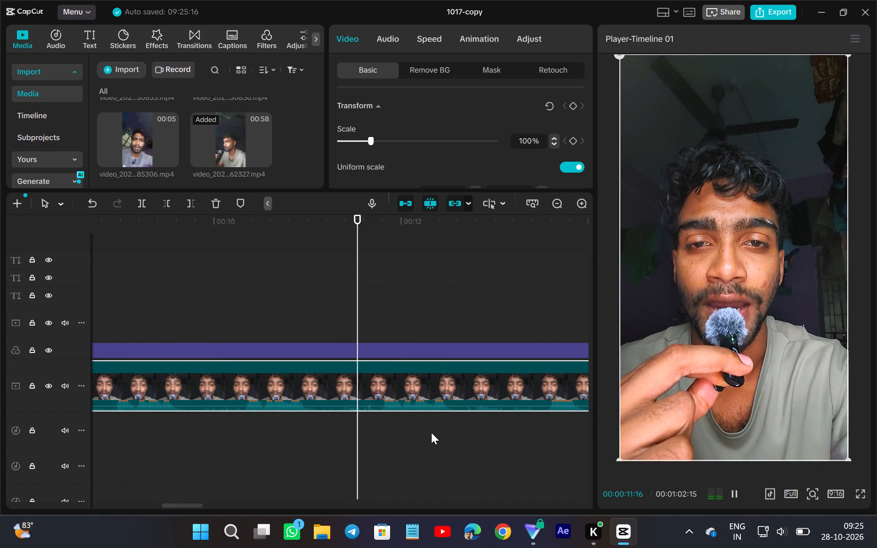
scroll(431, 432, "left", 1)
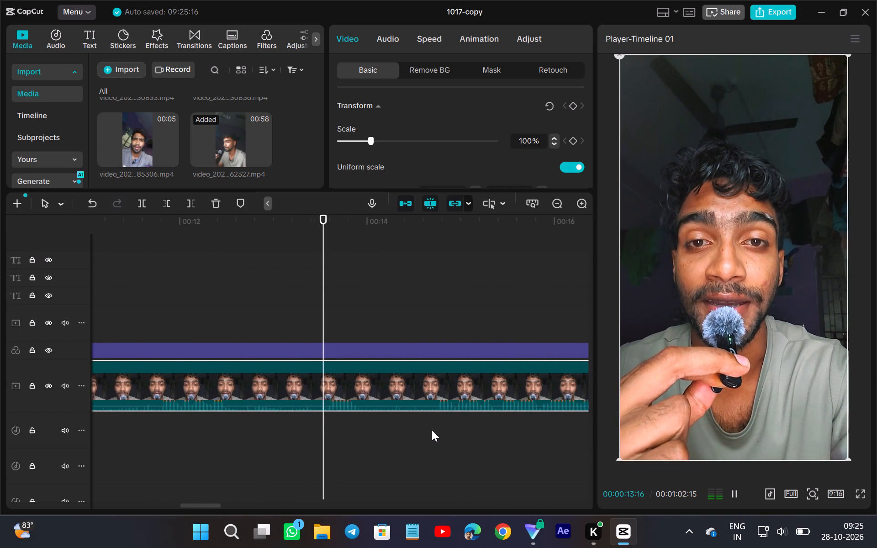
scroll(432, 430, "left", 2)
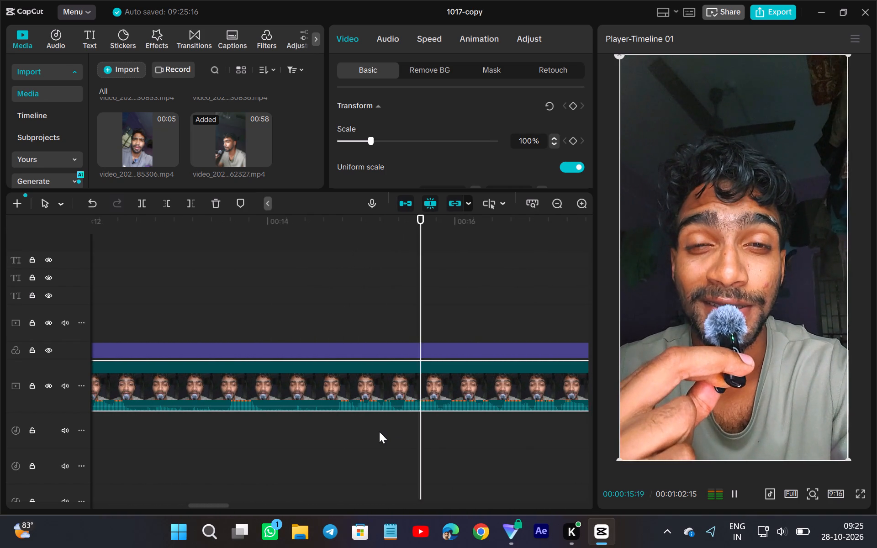
scroll(379, 432, "left", 1)
left_click(368, 436)
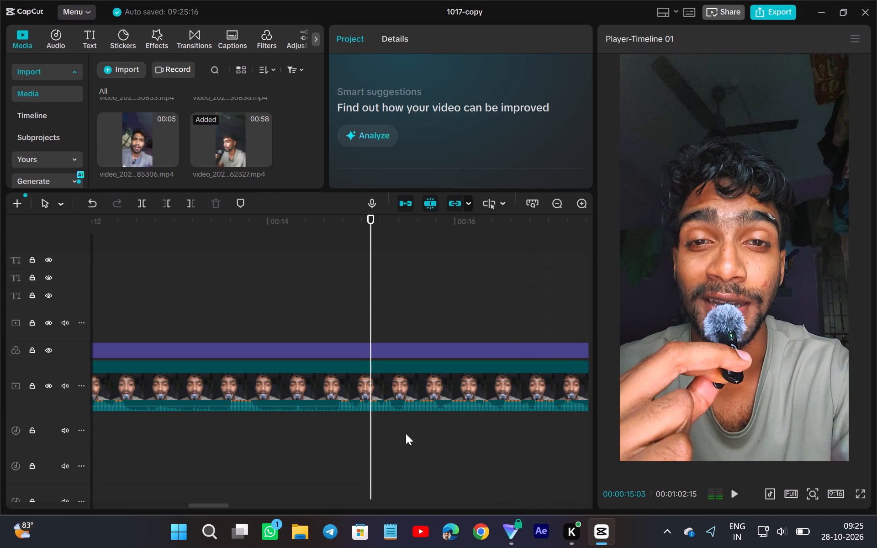
Play the footage onward from 00:00:18:09 and trim off the start of the long main-track clip up to 00:00:20:15.
scroll(478, 428, "left", 1)
left_click(466, 436)
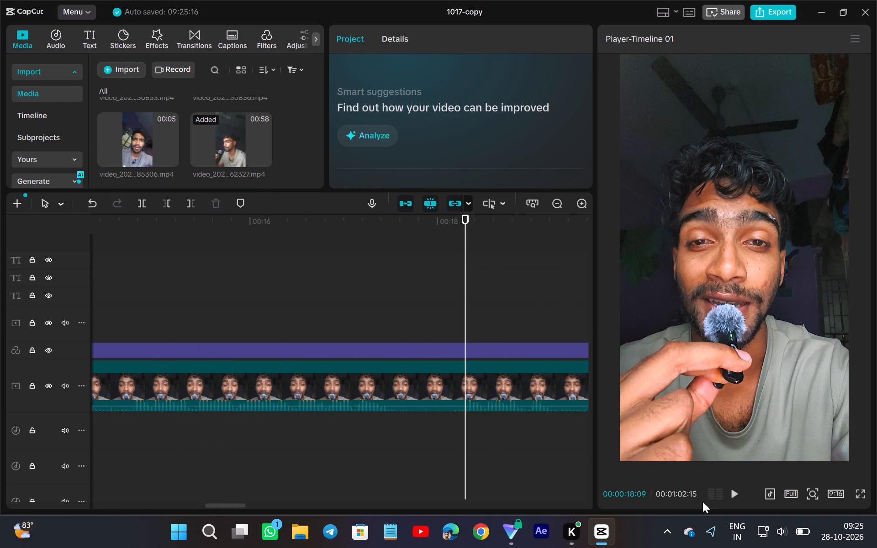
left_click(731, 497)
scroll(566, 485, "left", 1)
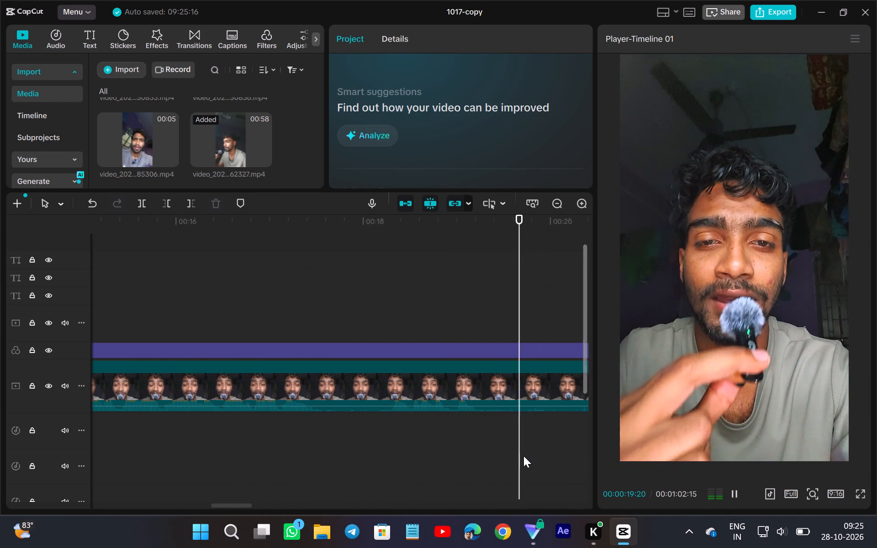
scroll(523, 456, "left", 1)
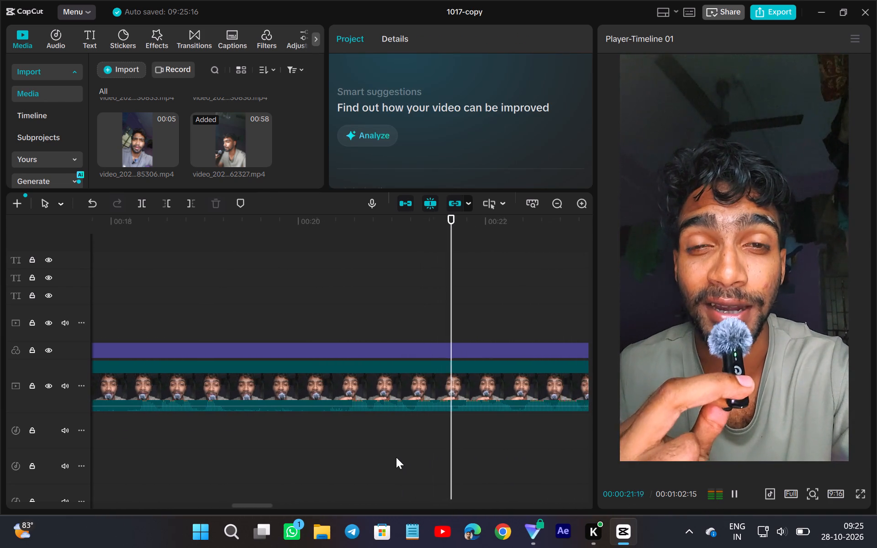
scroll(396, 457, "left", 2)
left_click(296, 444)
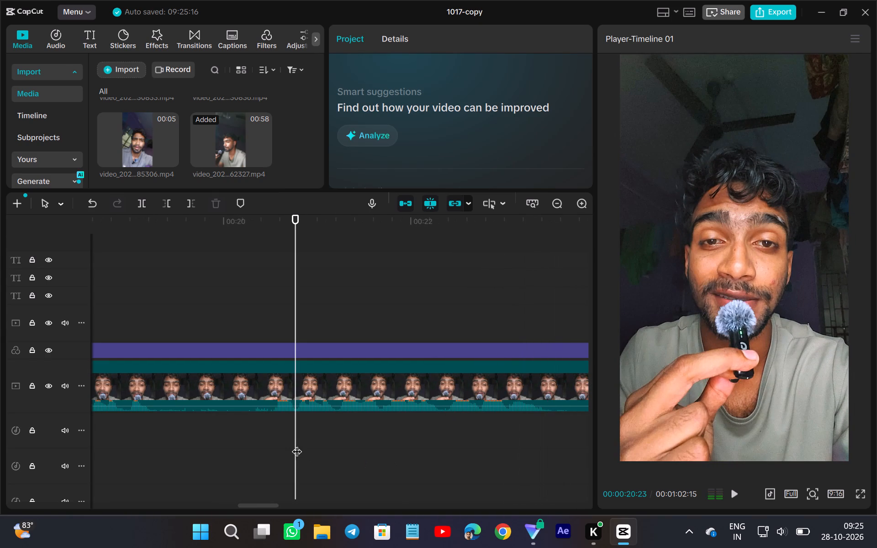
left_click(264, 425)
left_click_drag(266, 414, 271, 424)
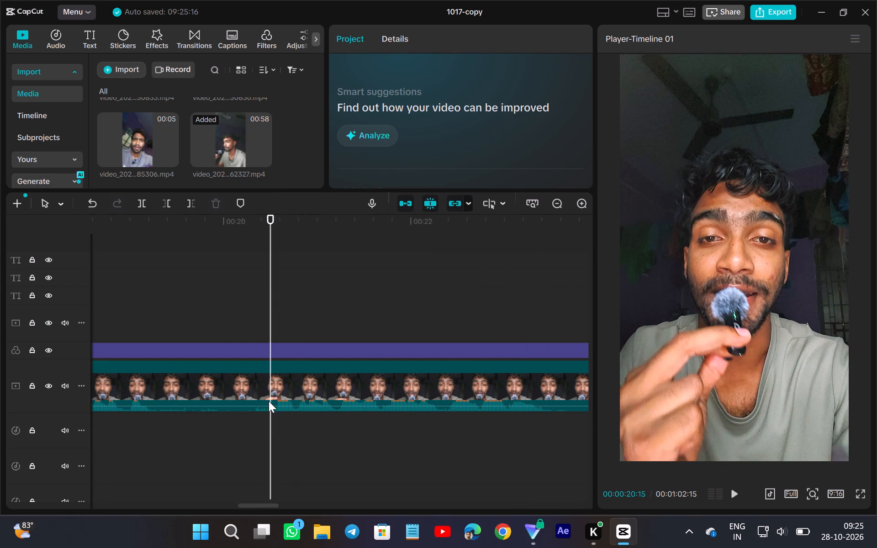
left_click(269, 401)
left_click(167, 202)
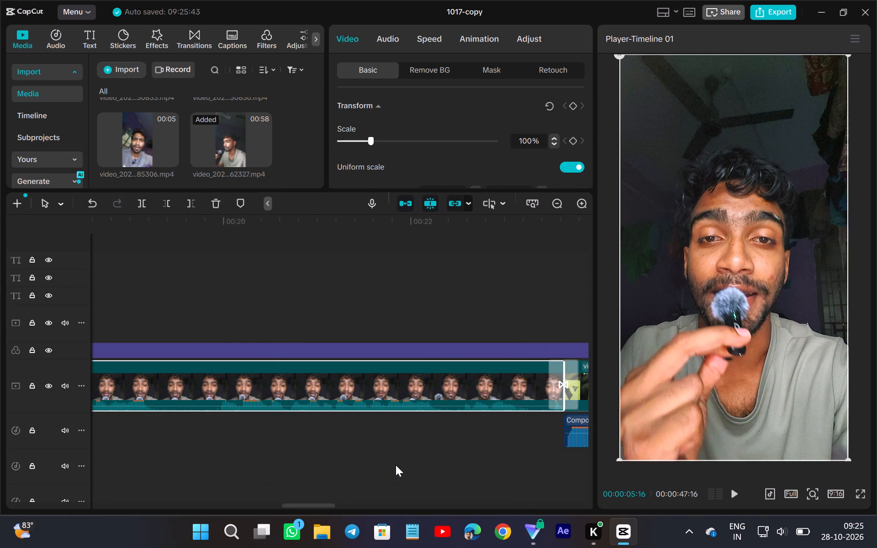
Trim about two frames off the end of the short main-track clip just before the 00:00:05:16 cut.
scroll(396, 465, "right", 9)
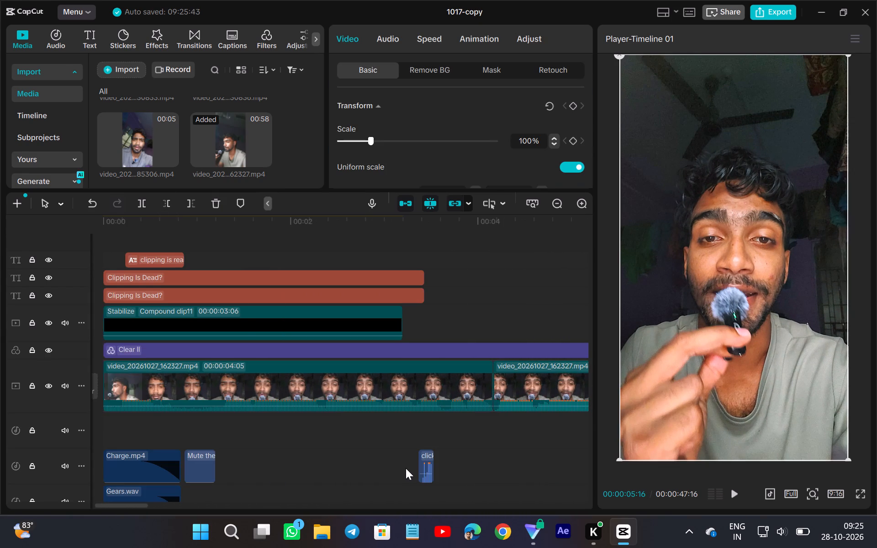
scroll(406, 468, "left", 2)
left_click(236, 385)
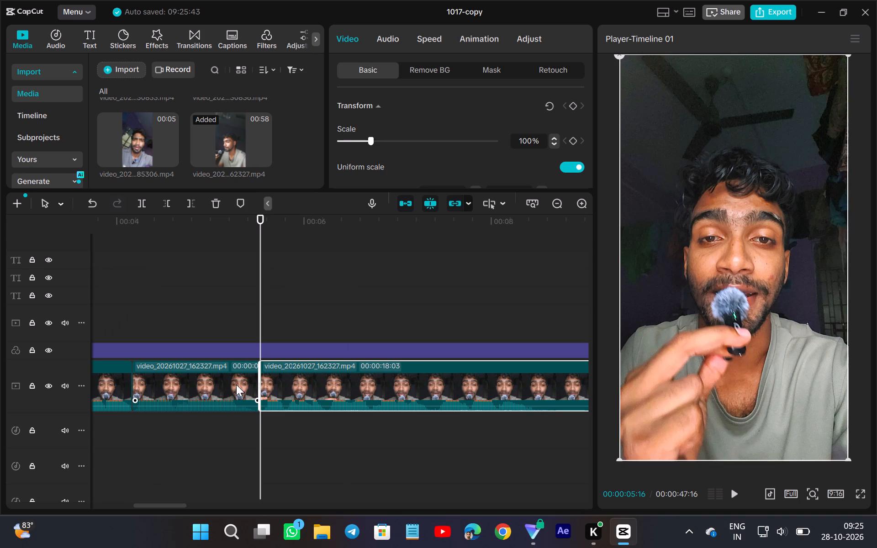
left_click_drag(259, 373, 252, 384)
Play across the cut from 00:00:05:04 and split the long main-track clip at 00:00:08:14.
left_click(222, 445)
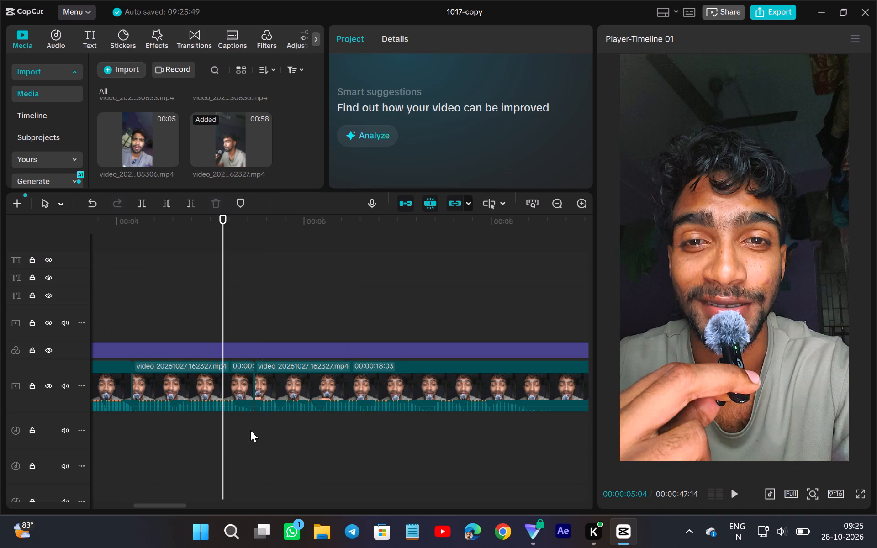
left_click(733, 496)
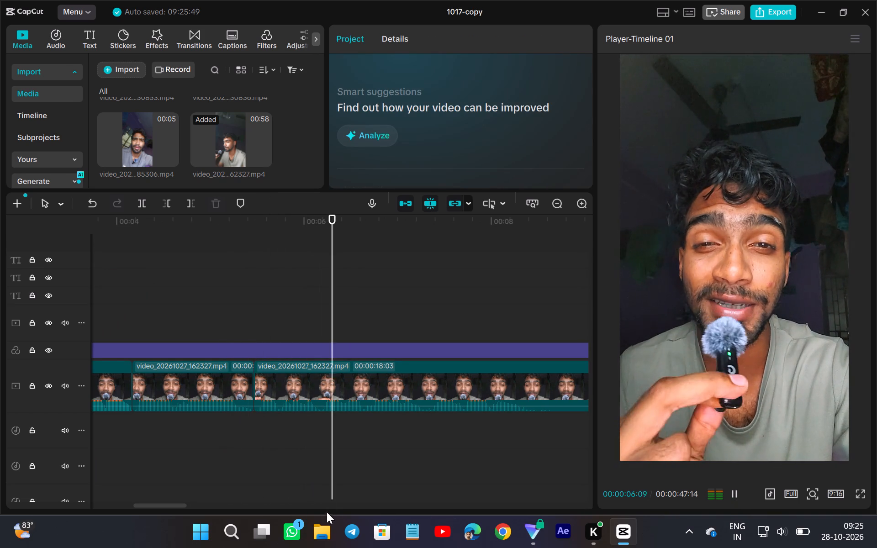
scroll(405, 429, "left", 1)
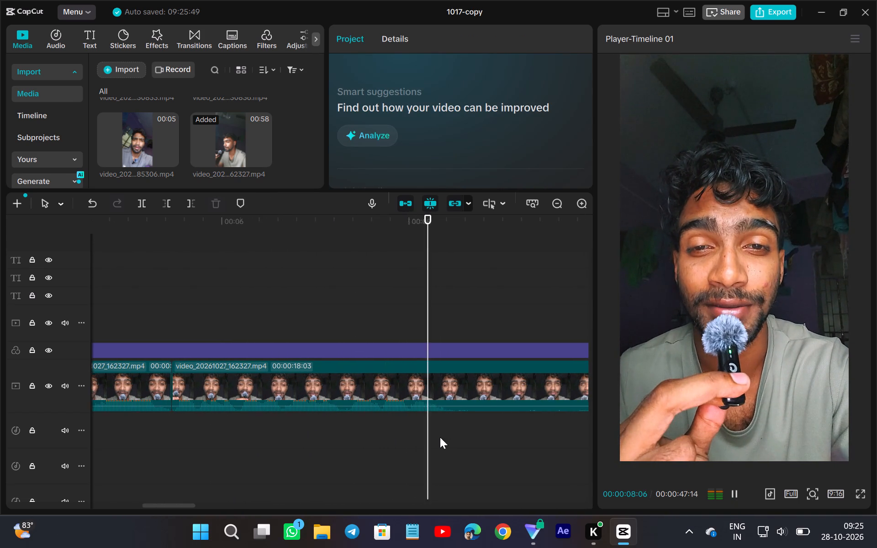
scroll(440, 437, "left", 1)
left_click(431, 426)
left_click_drag(431, 419, 436, 432)
left_click(426, 381)
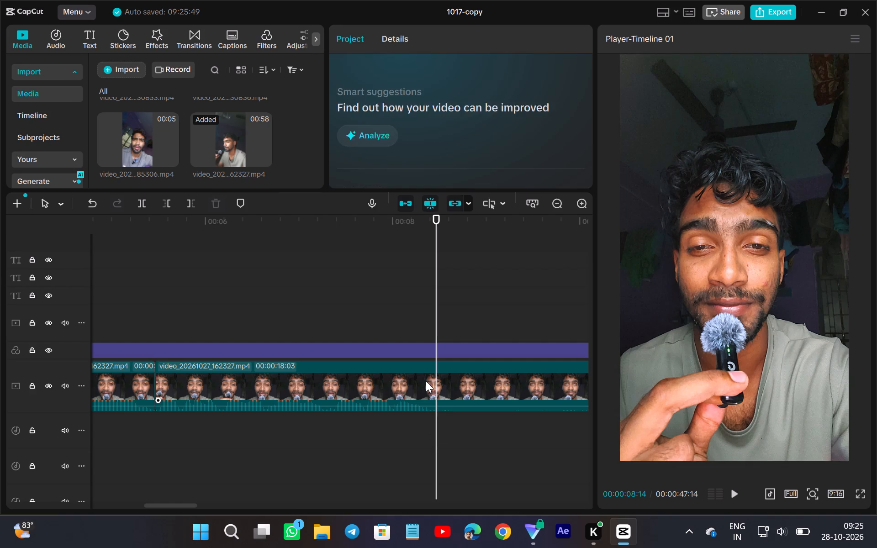
left_click(141, 207)
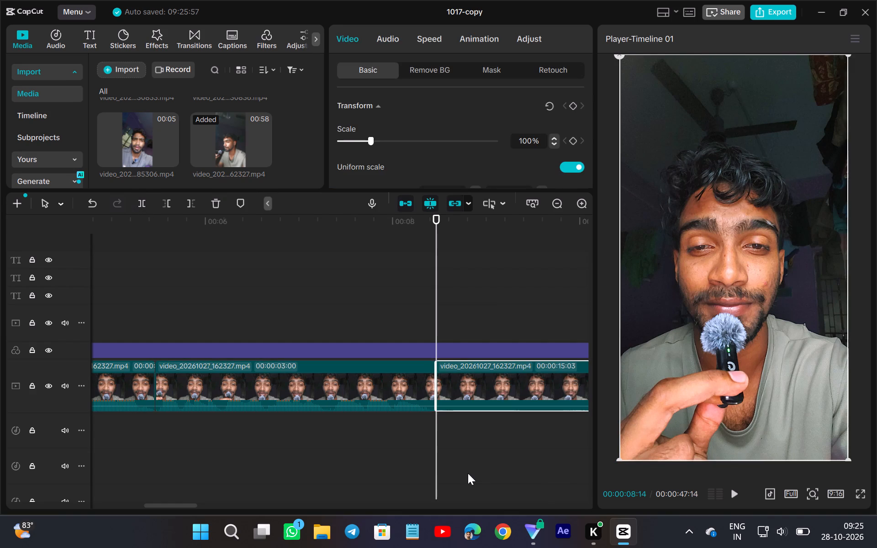
Trim off the start of the clip after the 00:00:08:14 split up to about 00:00:13:28, leaving it 00:00:09:19 long.
scroll(483, 469, "left", 2)
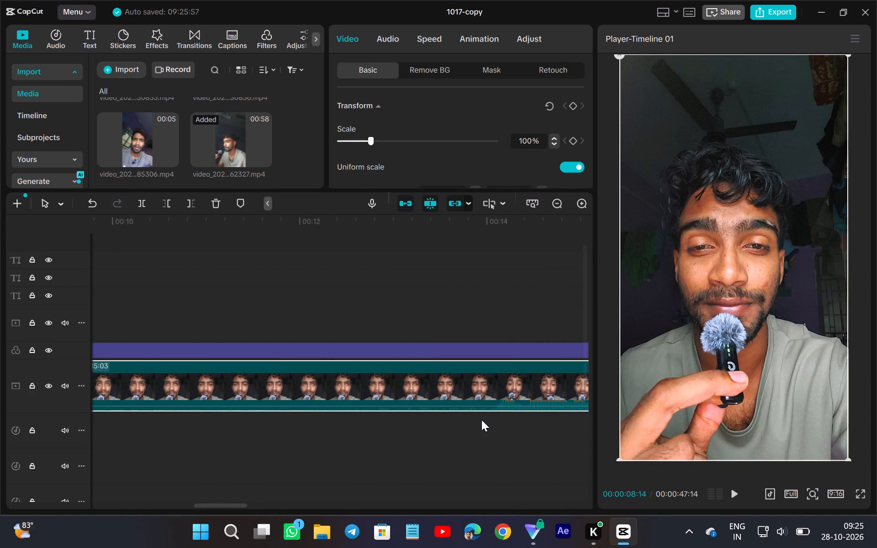
left_click(481, 420)
left_click(478, 384)
left_click(169, 200)
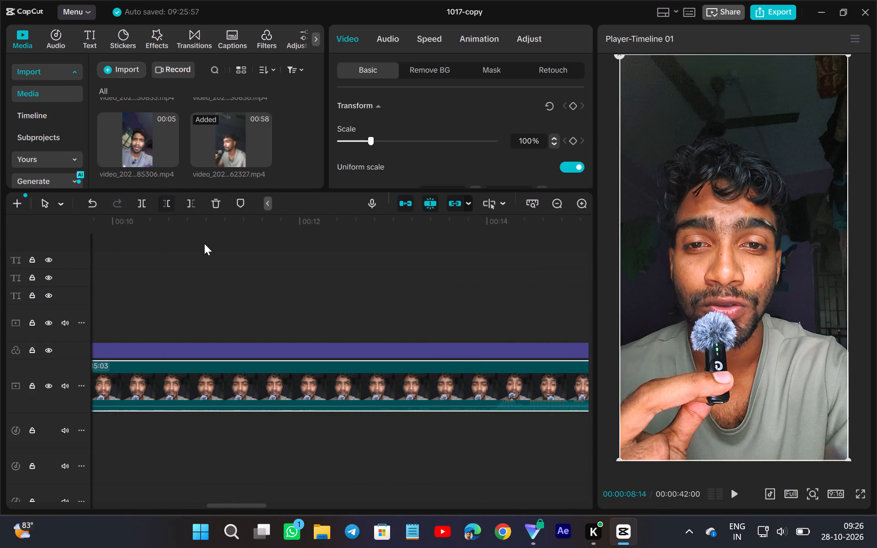
Play the speech from 00:00:08:14 and trim off that clip's start up to 00:00:14:12, leaving it 00:00:03:21 long.
scroll(251, 320, "right", 2)
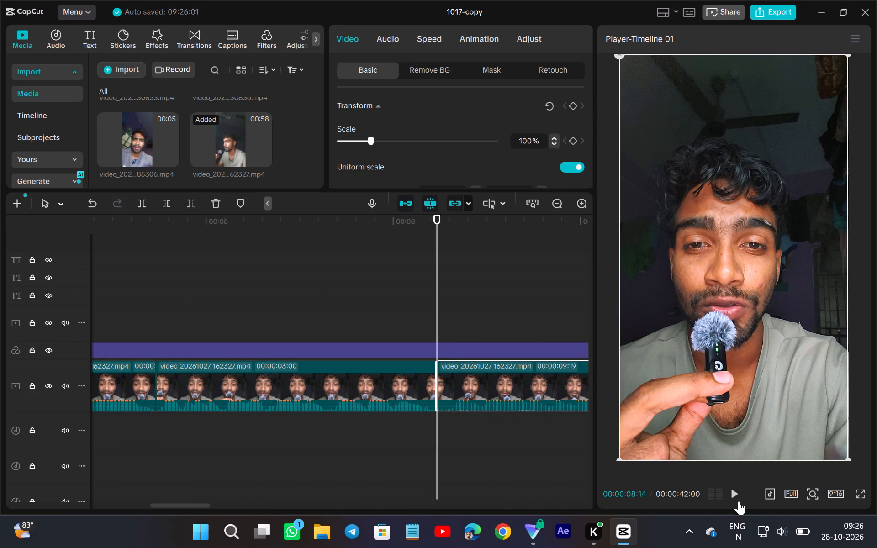
left_click(734, 493)
scroll(467, 469, "left", 1)
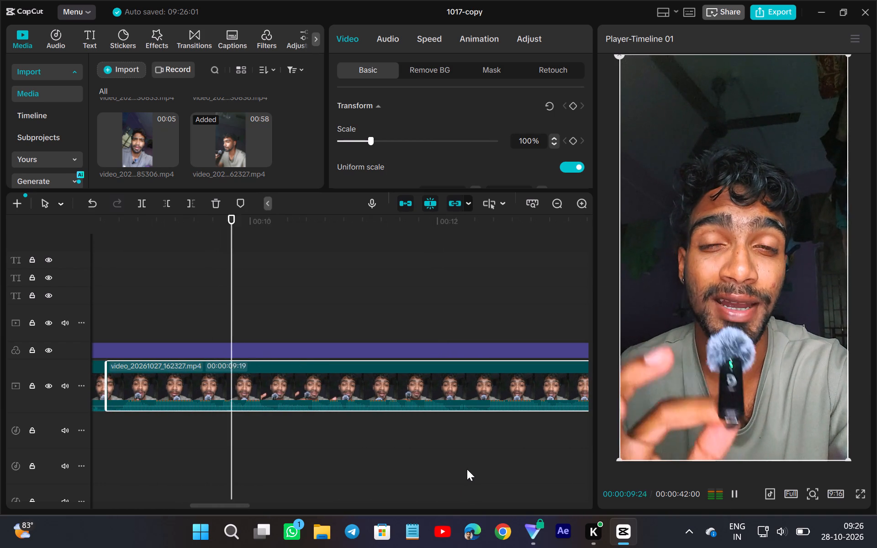
scroll(445, 463, "left", 1)
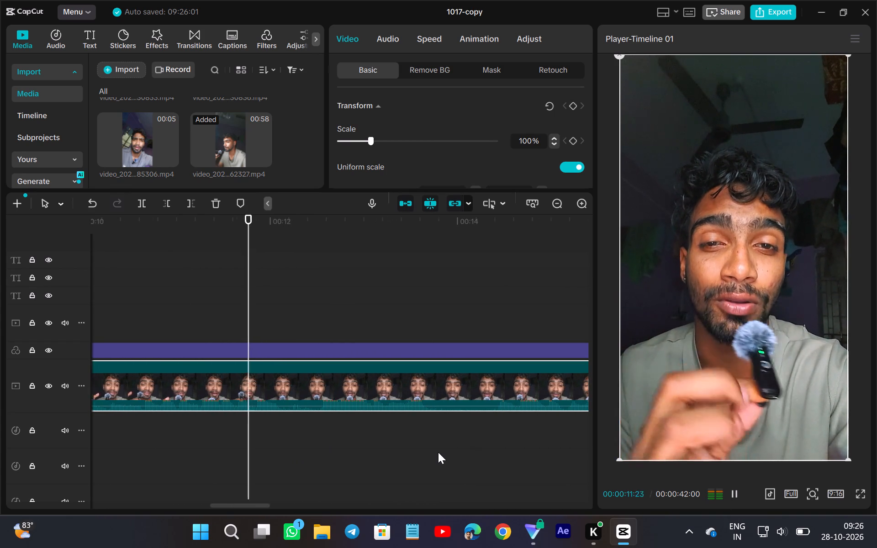
scroll(438, 452, "left", 2)
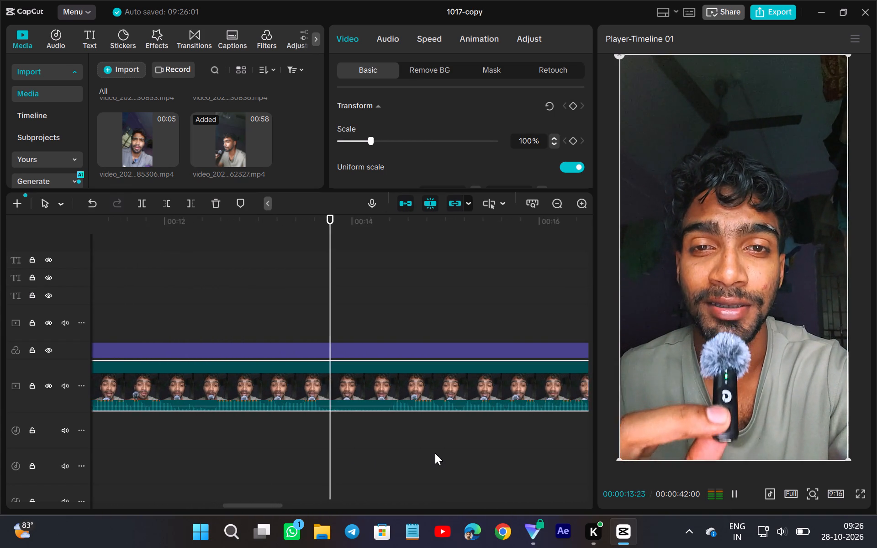
scroll(435, 453, "left", 1)
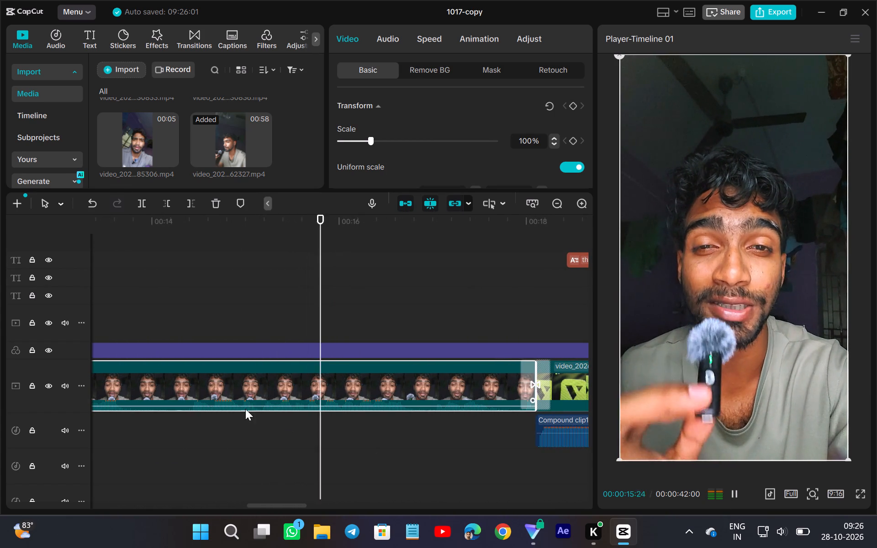
scroll(245, 409, "left", 1)
left_click(197, 424)
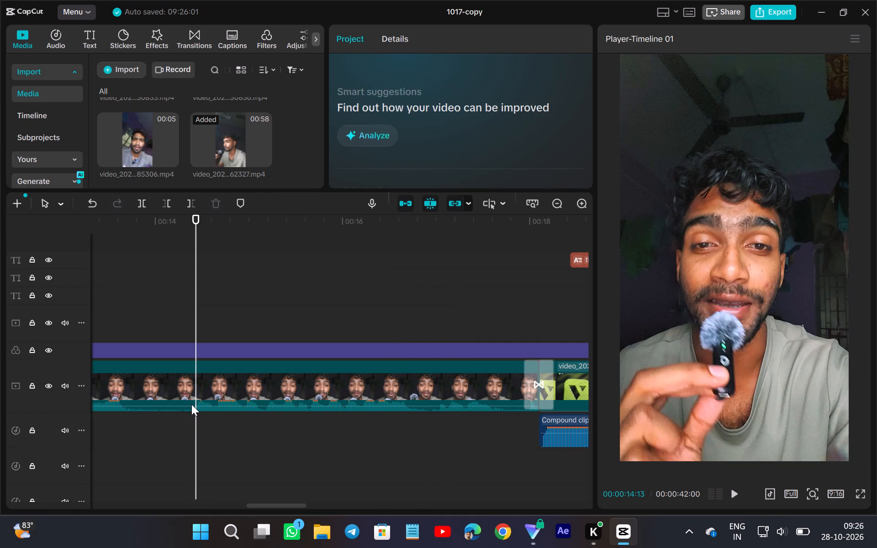
left_click(191, 419)
left_click(190, 398)
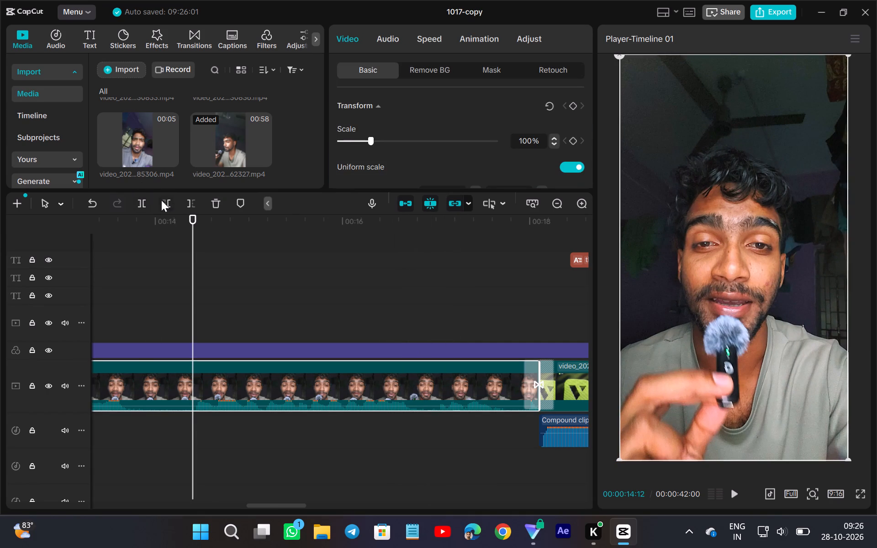
left_click(162, 200)
Shorten the end of the main-track clip before the 00:00:08:14 cut to a length of 00:00:02:28.
scroll(297, 319, "up", 1)
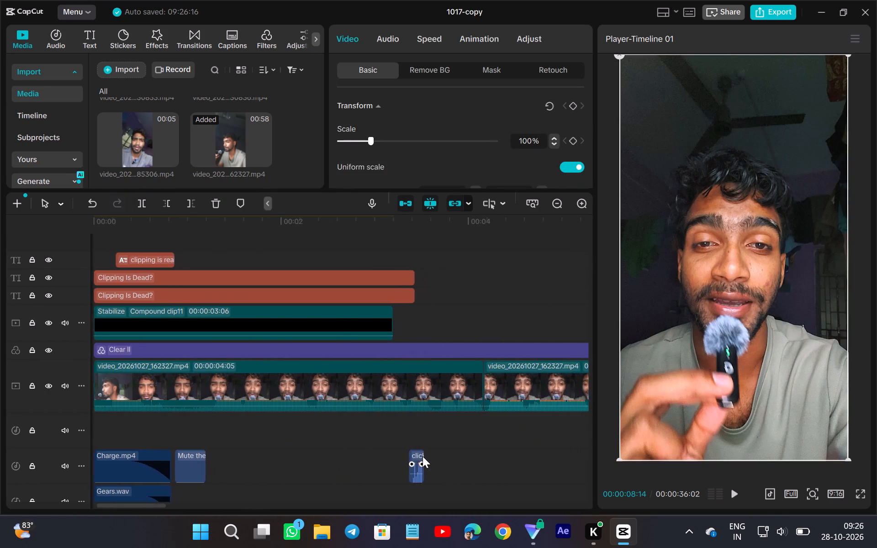
scroll(423, 456, "up", 1)
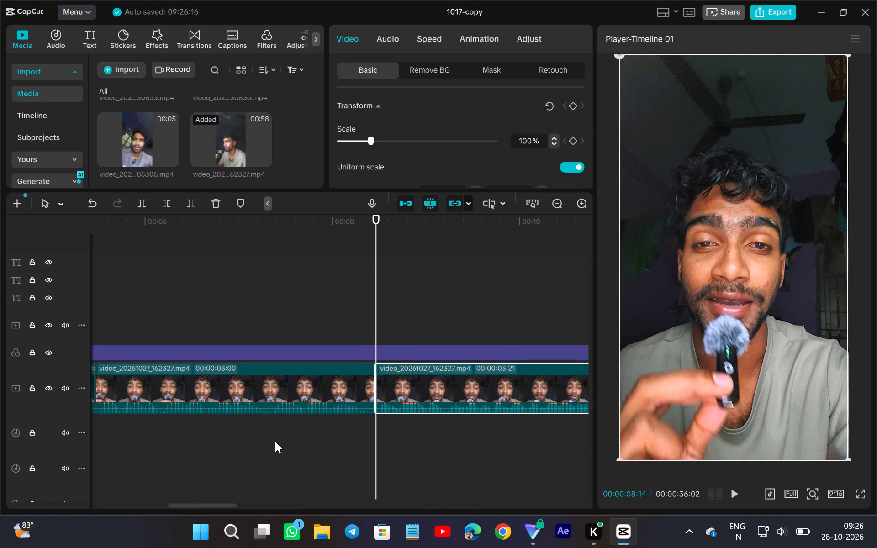
scroll(275, 441, "down", 3, "ctrl")
left_click(273, 438)
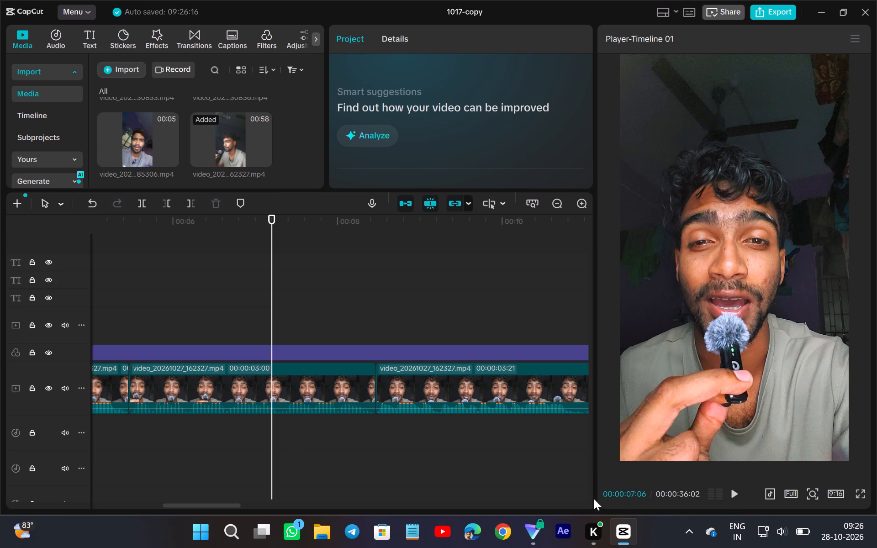
left_click(357, 375)
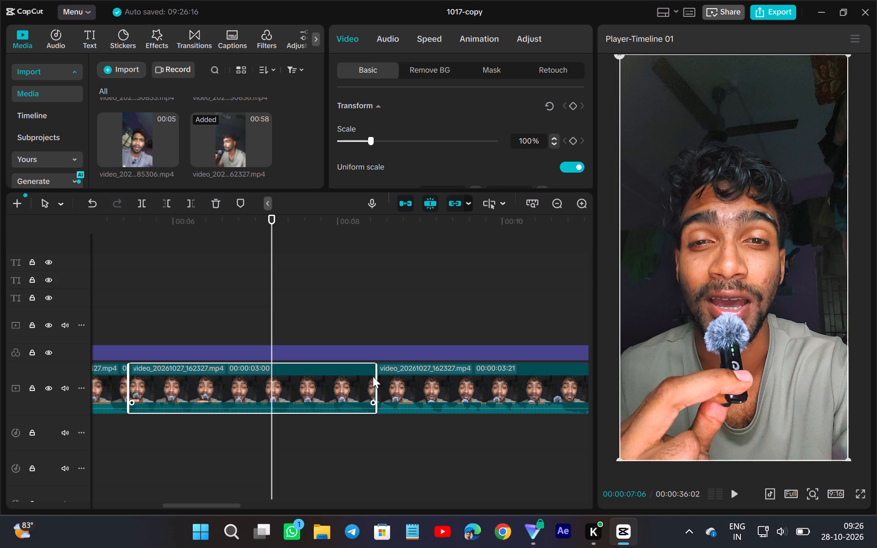
left_click_drag(374, 377, 367, 396)
Play the 00:00:03:21 clip from 00:00:10:05 to find the pause and split the clip at 00:00:10:23.
left_click(517, 434)
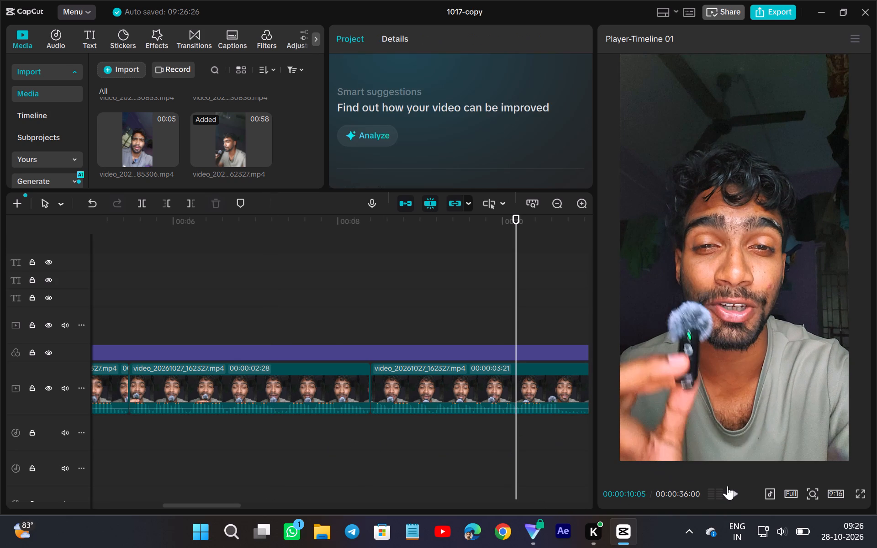
left_click(730, 490)
scroll(592, 448, "left", 1)
scroll(458, 448, "left", 1)
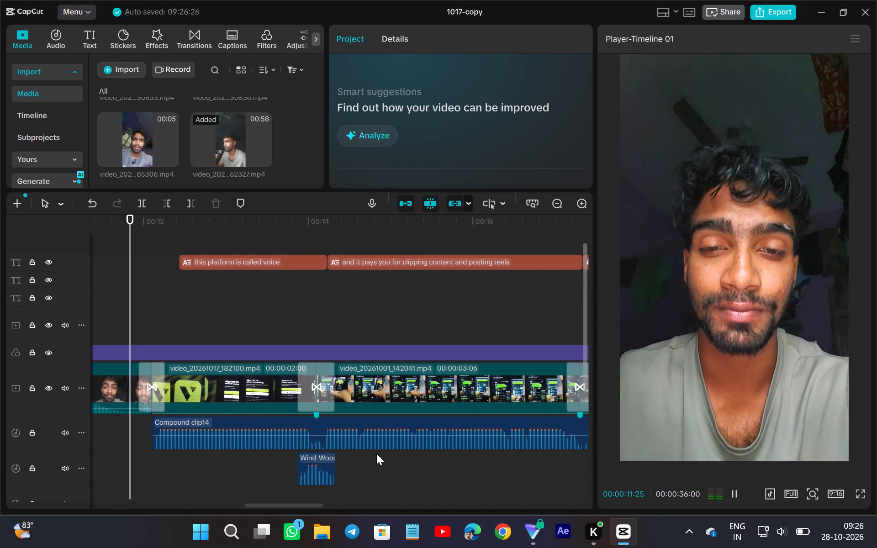
left_click(238, 472)
scroll(256, 469, "right", 1)
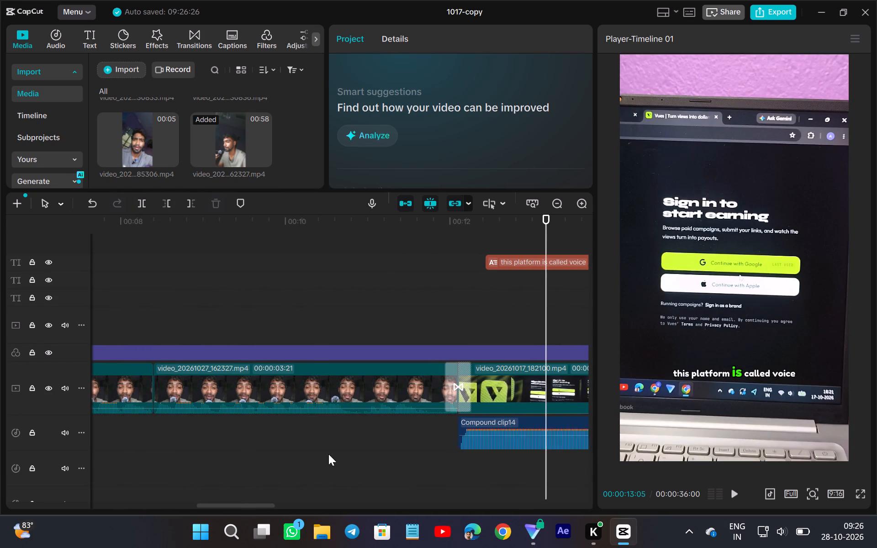
scroll(328, 454, "right", 1)
left_click(336, 434)
left_click(728, 496)
left_click(727, 492)
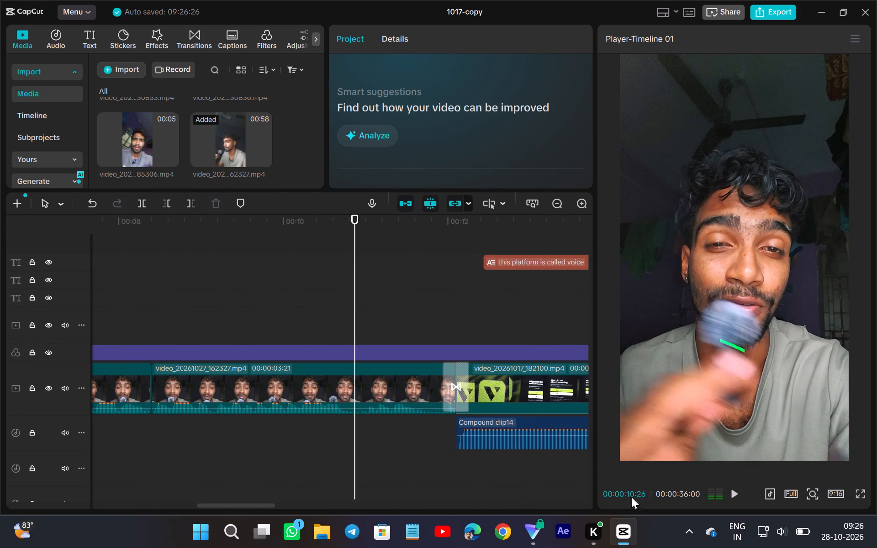
left_click(348, 420)
left_click(344, 401)
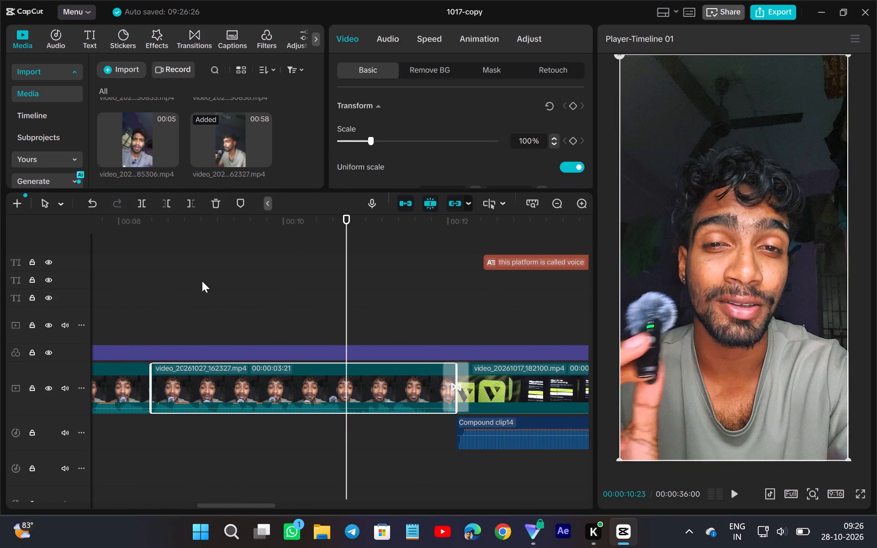
left_click(143, 195)
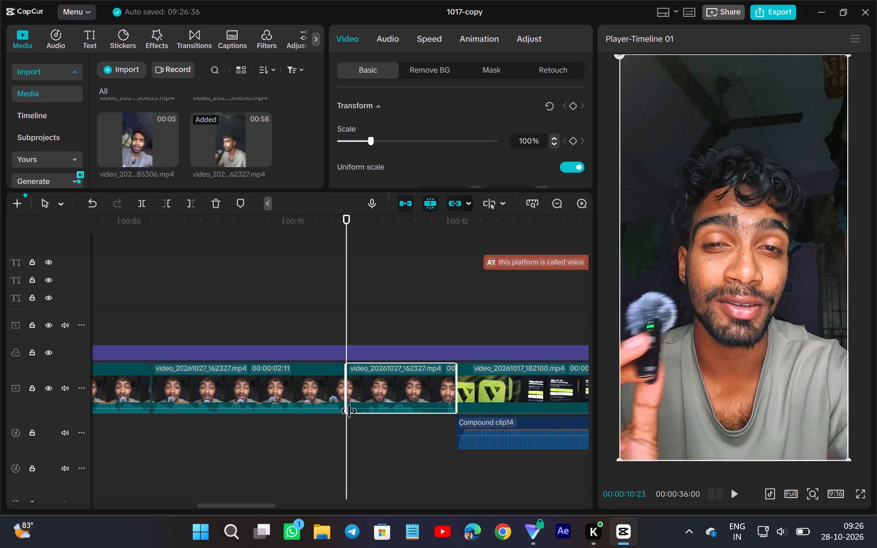
Trim about six frames off the start of the clip after the 00:00:10:23 split and play it back through 00:00:11:14.
left_click_drag(349, 411, 366, 429)
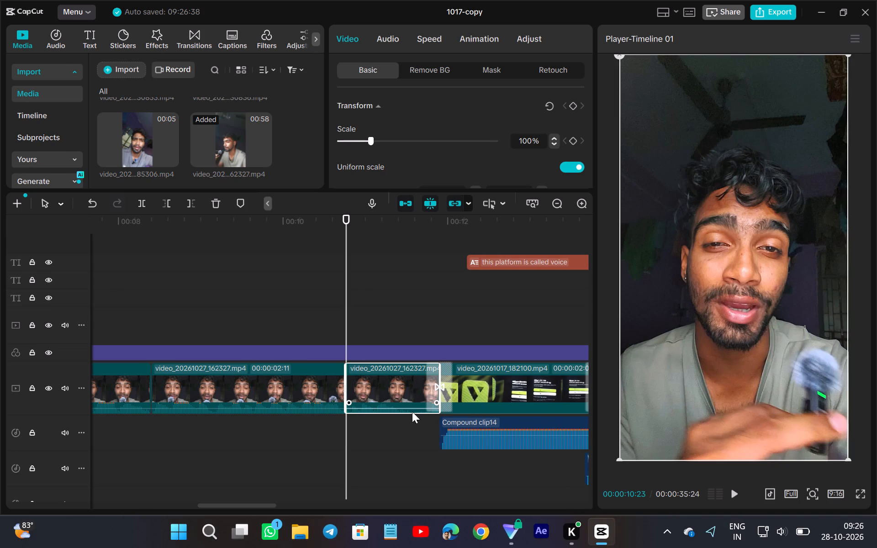
left_click(408, 395)
left_click(741, 496)
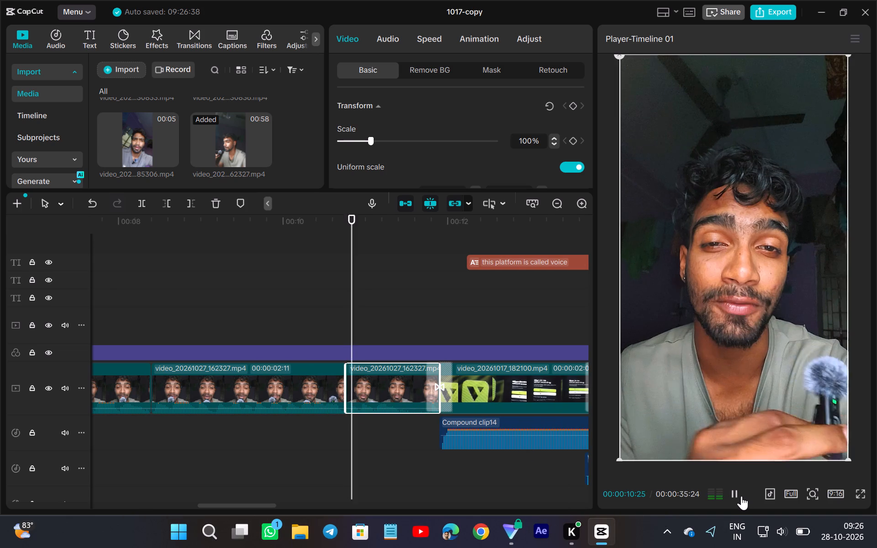
left_click(741, 496)
left_click(391, 394)
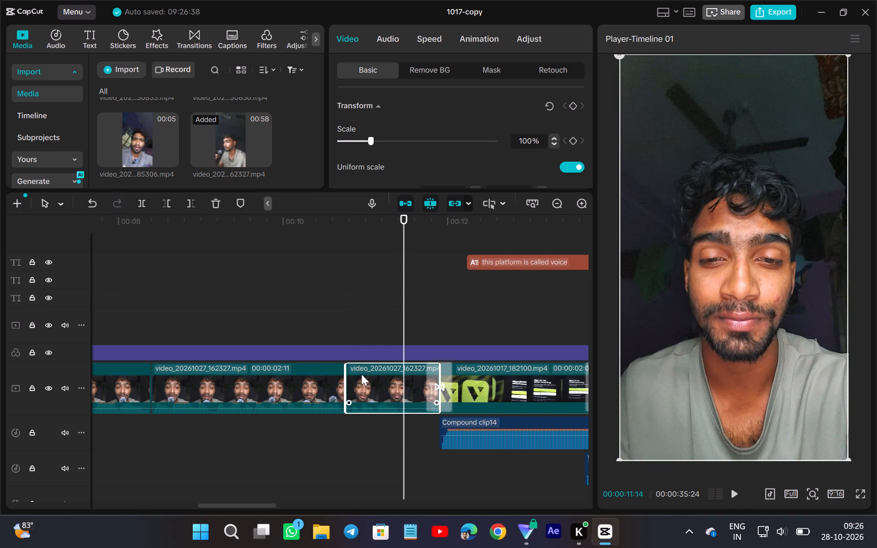
Trim off the end of the clip after the 00:00:10:23 split, from 00:00:11:14 onward.
left_click(189, 199)
Split the opening main-track clip at 00:00:00:23, trim the second part's start to leave it 00:00:02:29 long, and play the opening from 00:00:00:00.
scroll(298, 429, "right", 2)
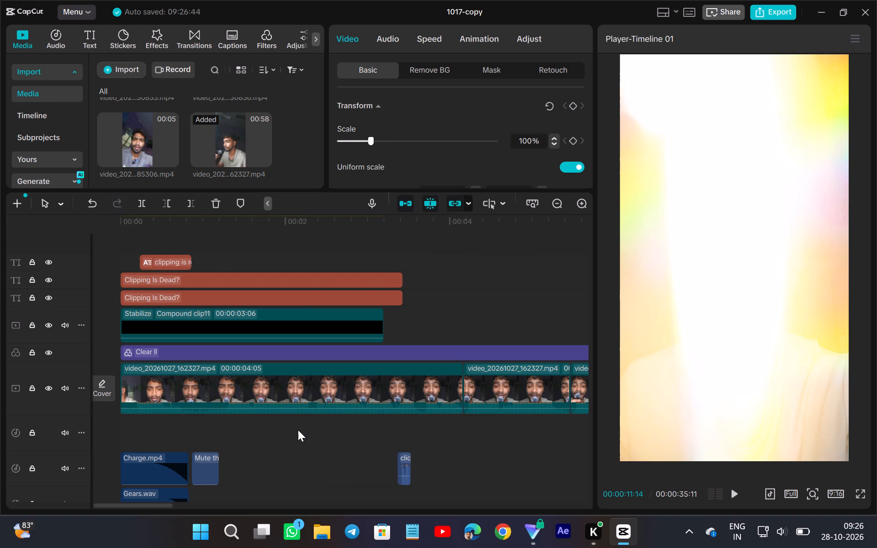
scroll(298, 430, "right", 2)
left_click(98, 421)
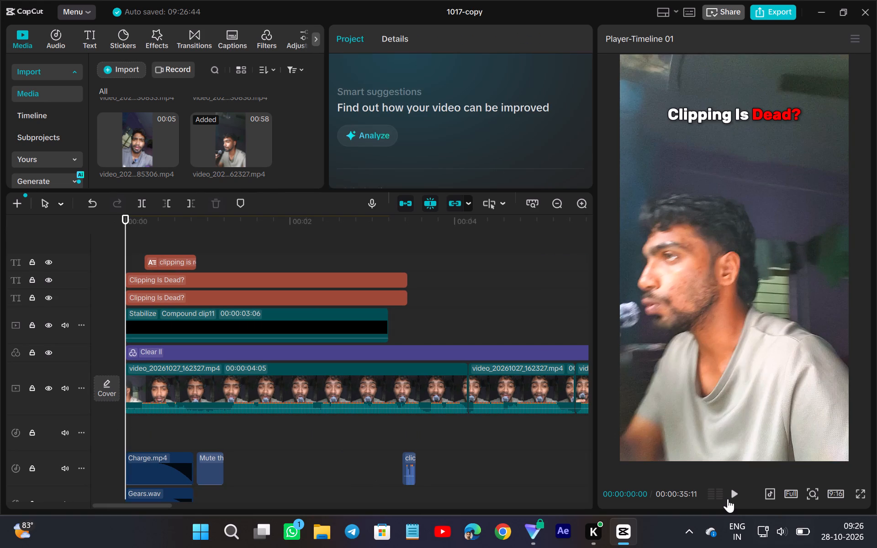
left_click(728, 499)
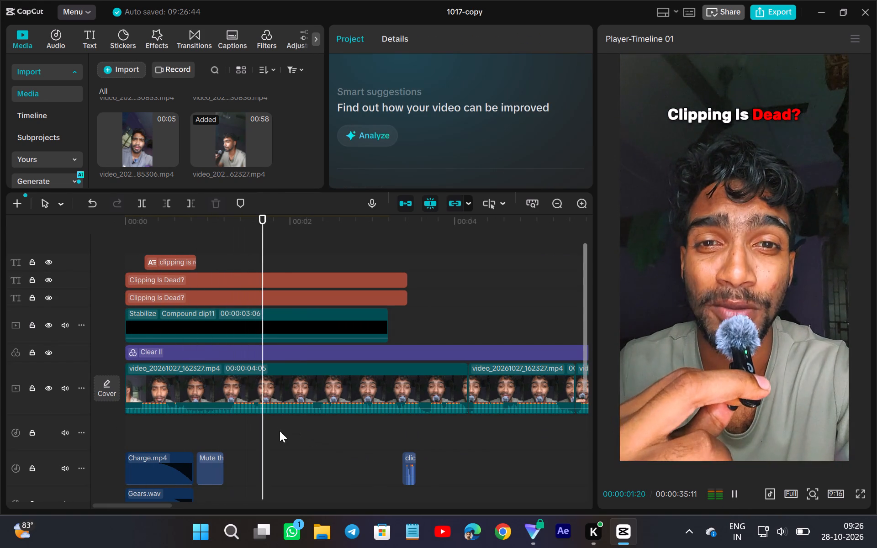
left_click(180, 424)
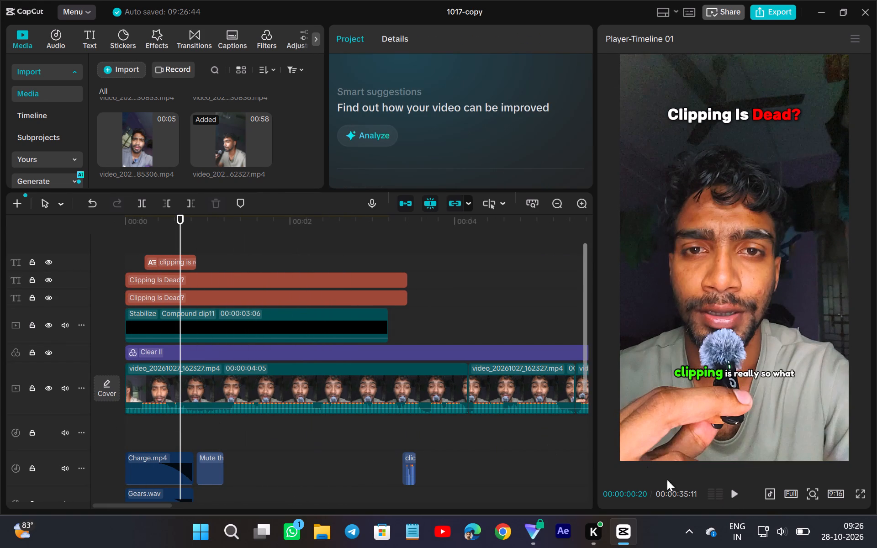
left_click(105, 420)
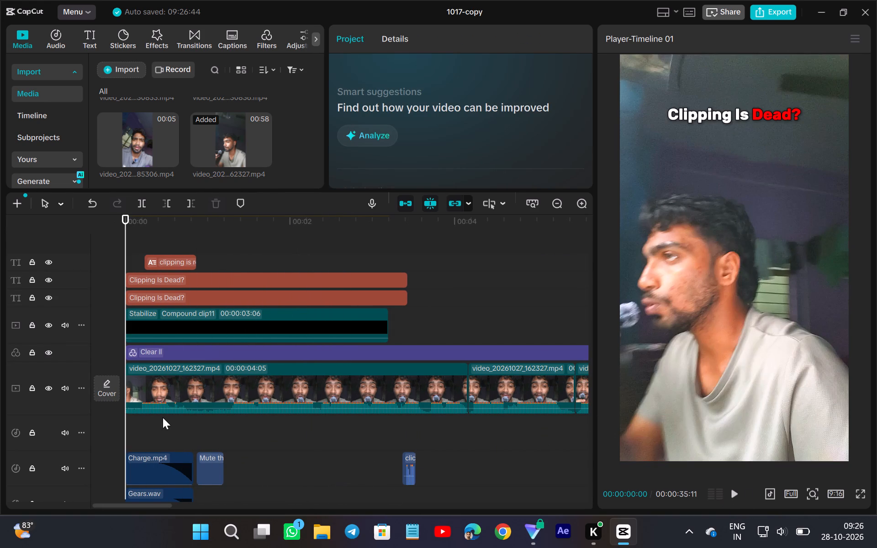
left_click(190, 419)
left_click(189, 390)
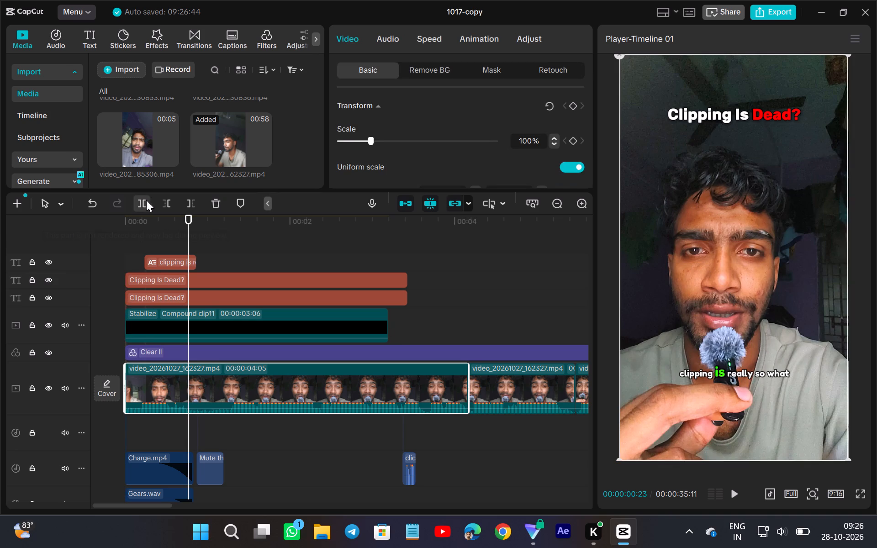
left_click(146, 200)
left_click_drag(191, 407, 225, 434)
left_click(88, 416)
left_click(109, 424)
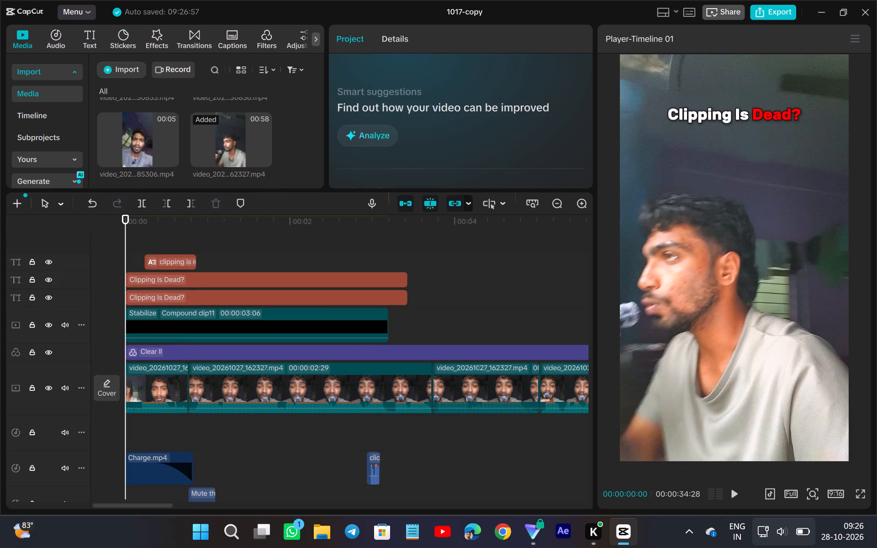
left_click(740, 495)
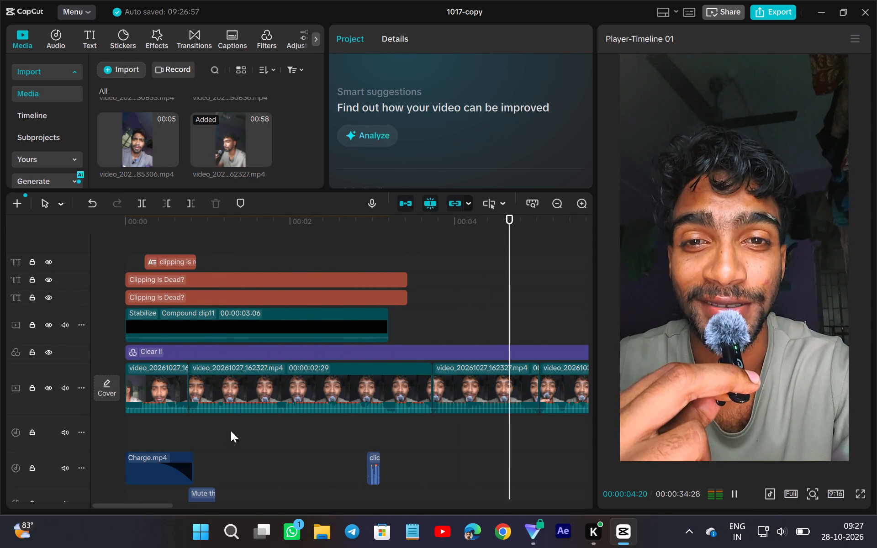
left_click(302, 449)
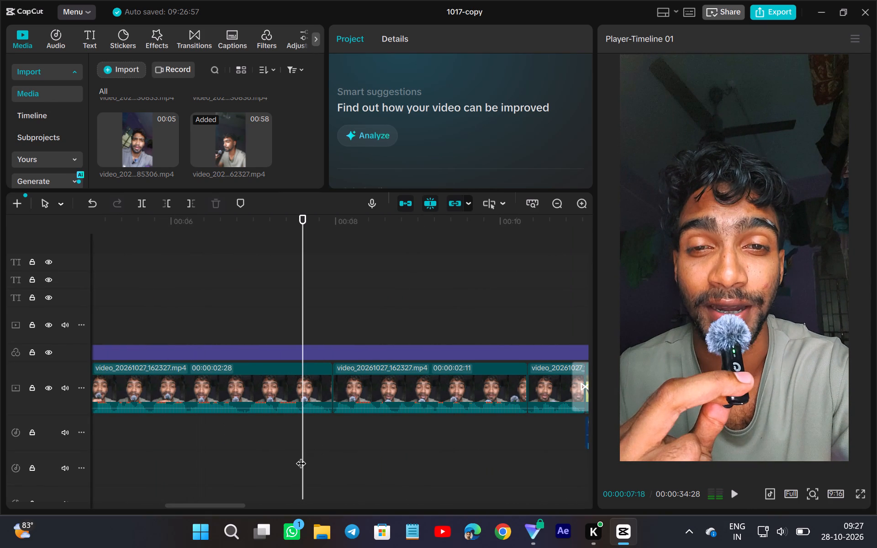
Trim about four frames off the end of the short clip before the 00:00:02:28 clip and review playback through the later clips.
scroll(264, 455, "right", 1)
left_click(217, 423)
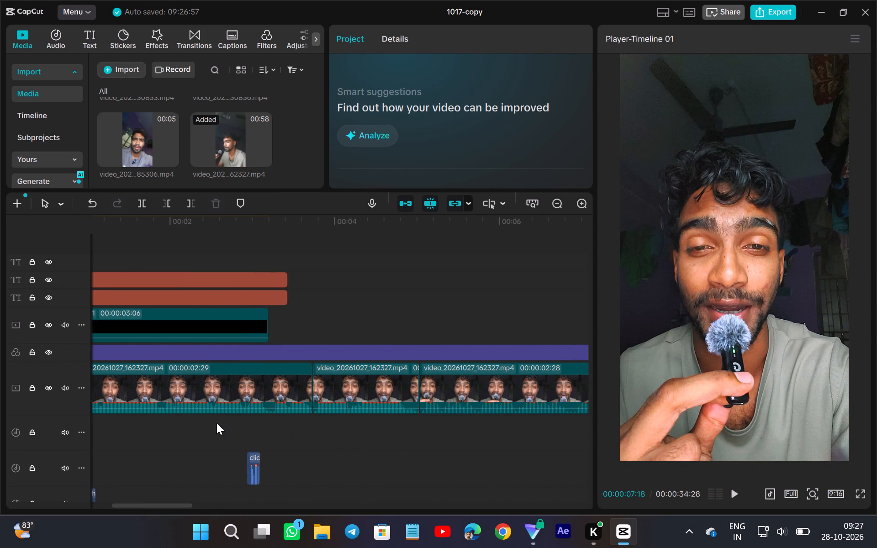
scroll(217, 423, "right", 1)
left_click(725, 494)
scroll(725, 494, "right", 1)
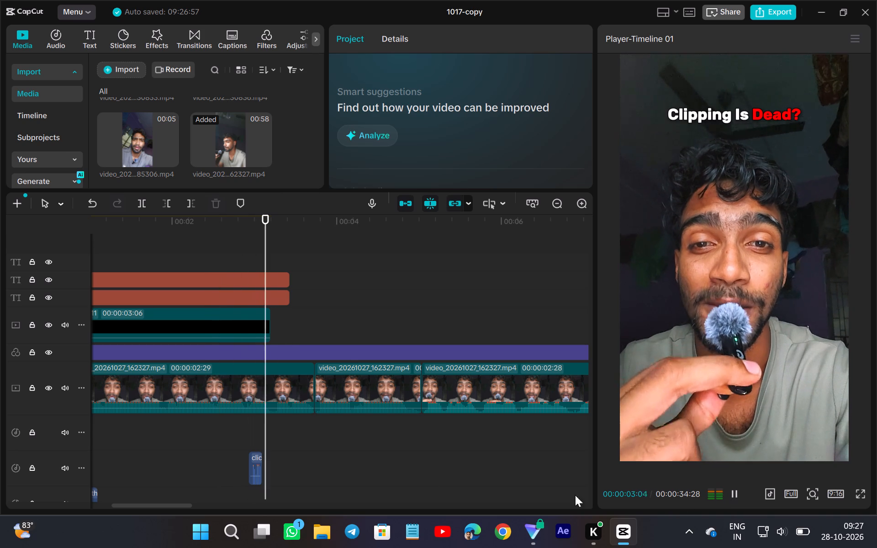
scroll(575, 495, "right", 1)
left_click(367, 424)
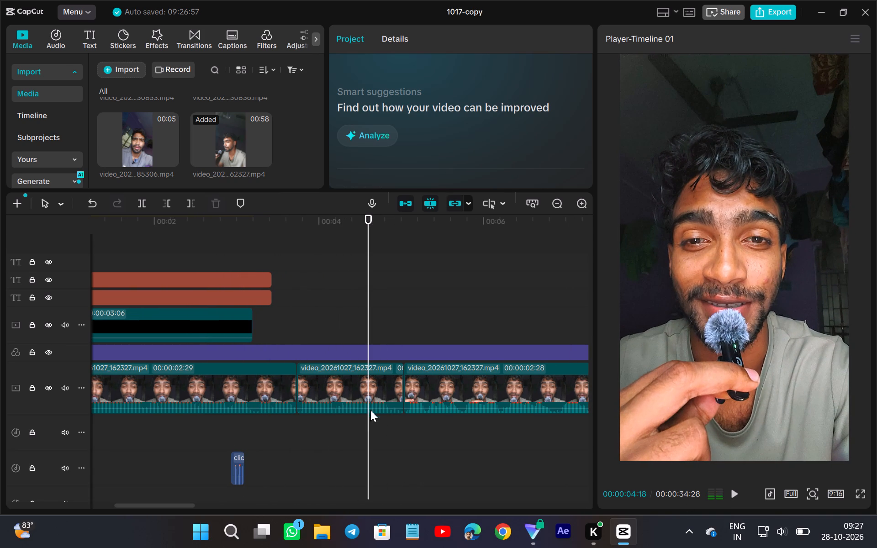
left_click(386, 393)
left_click_drag(404, 378, 391, 389)
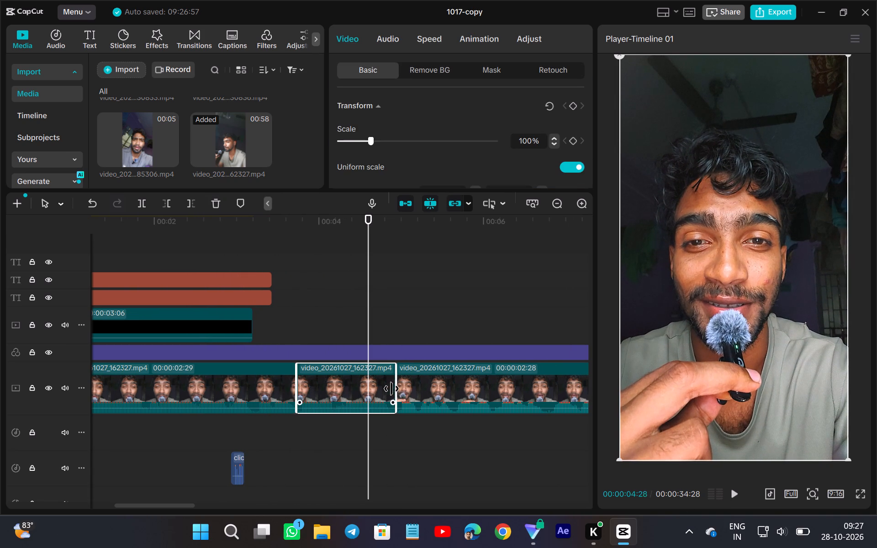
left_click_drag(391, 389, 389, 392)
left_click(741, 495)
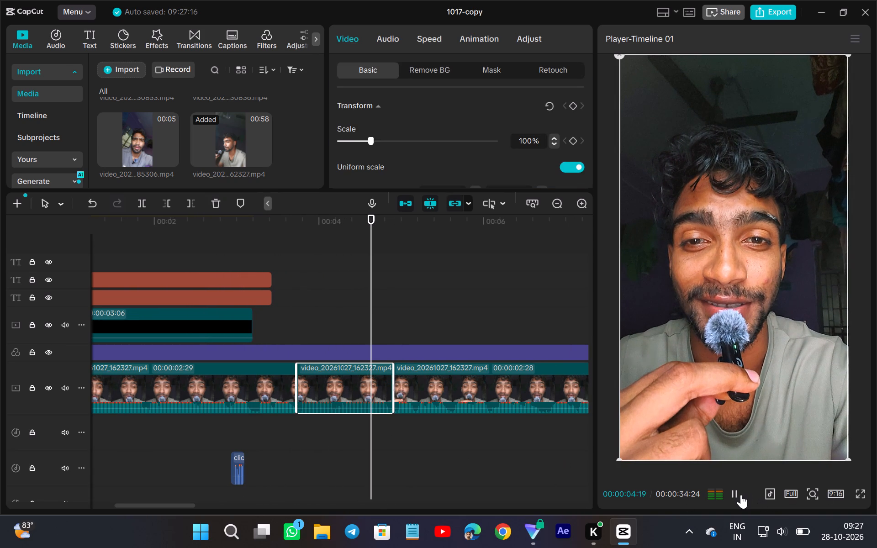
scroll(378, 438, "left", 1)
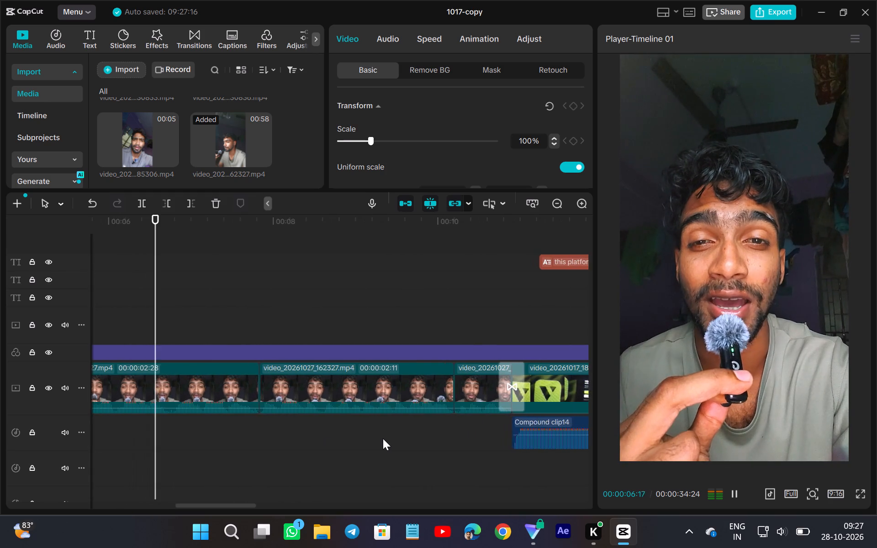
scroll(383, 438, "left", 1)
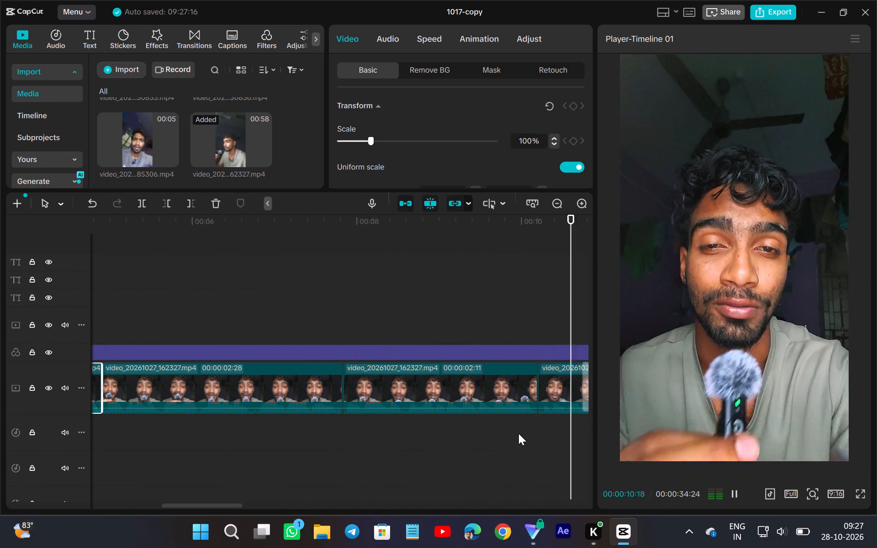
left_click(410, 466)
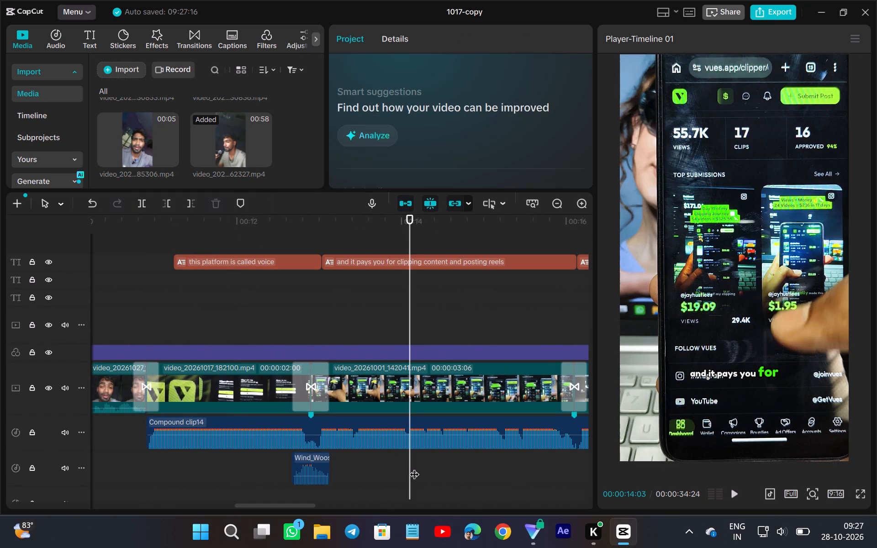
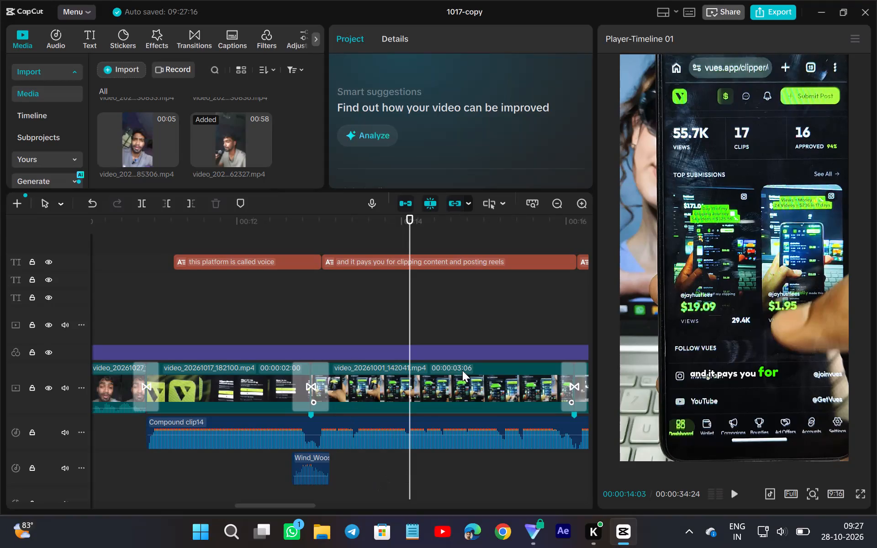
Review the main-track clips and captions from 00:00:14:03 through the end of the timeline, playing a short stretch.
scroll(454, 378, "left", 1)
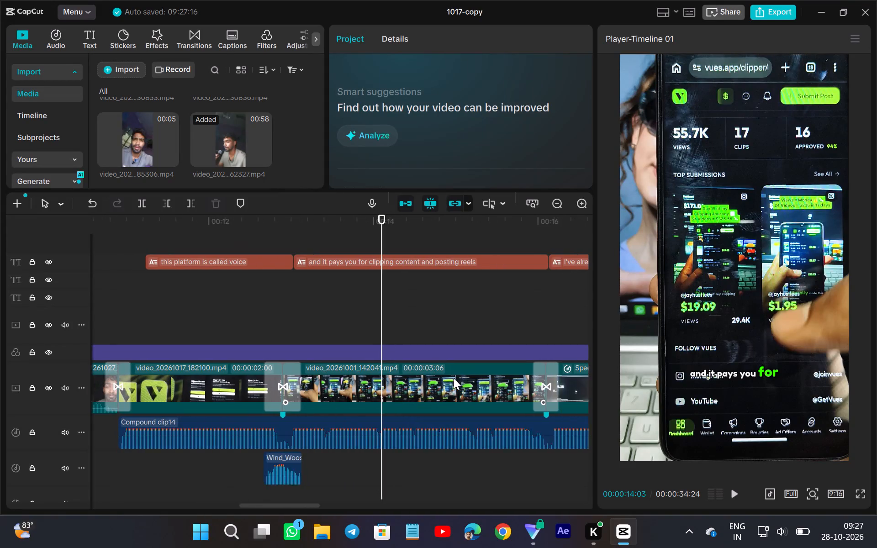
scroll(454, 378, "left", 1)
scroll(407, 374, "down", 1, "ctrl")
left_click(739, 497)
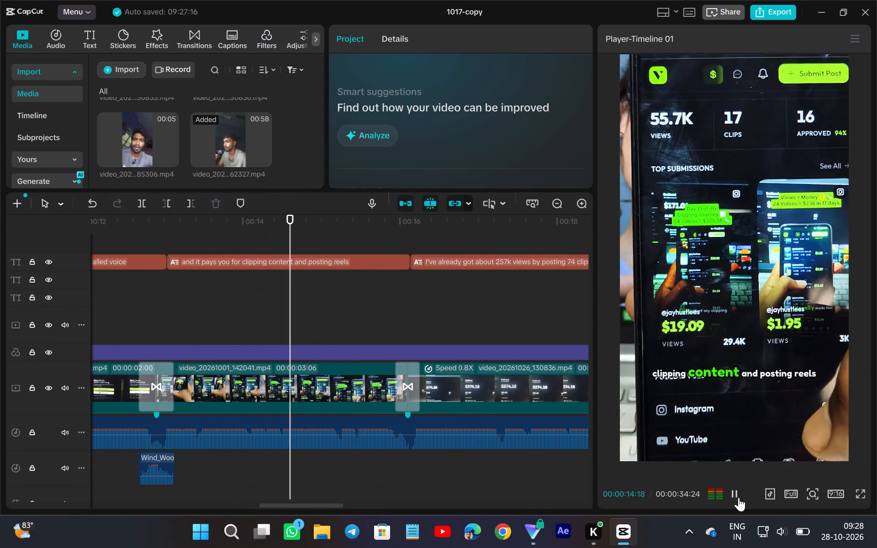
scroll(312, 451, "down", 8, "ctrl")
left_click(404, 464)
scroll(516, 467, "left", 1)
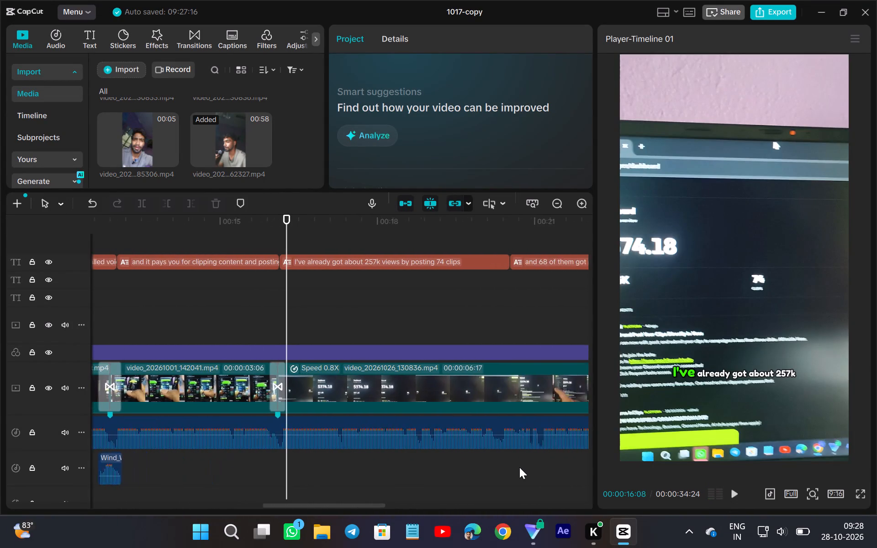
scroll(519, 467, "left", 3)
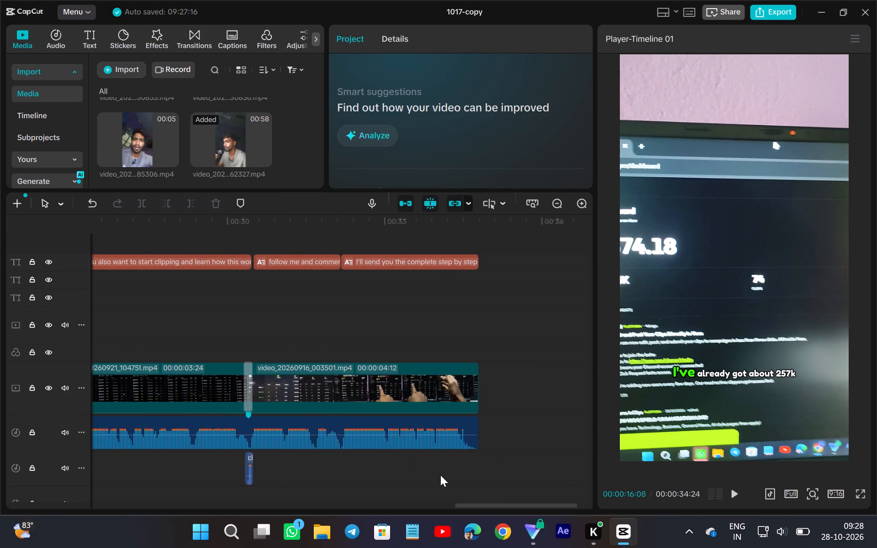
scroll(440, 475, "left", 1)
scroll(442, 472, "down", 4, "ctrl")
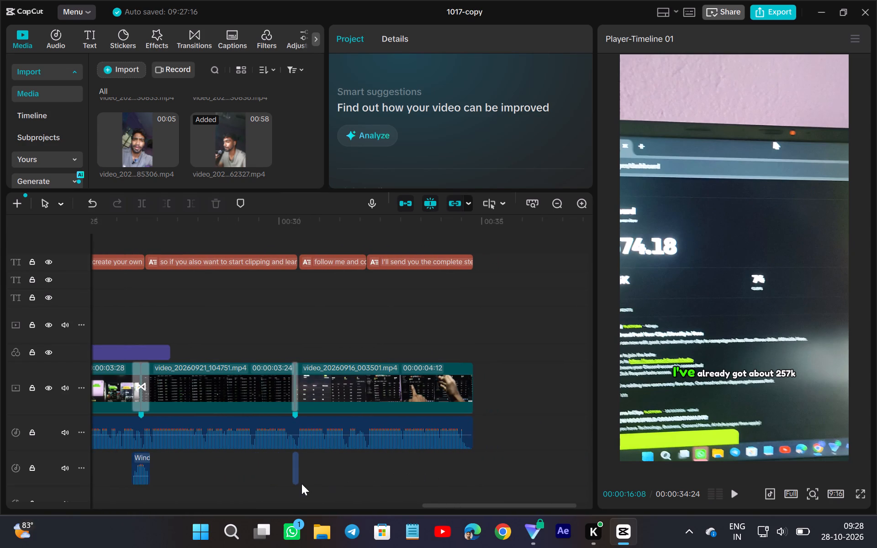
left_click(257, 486)
scroll(431, 472, "down", 10, "ctrl")
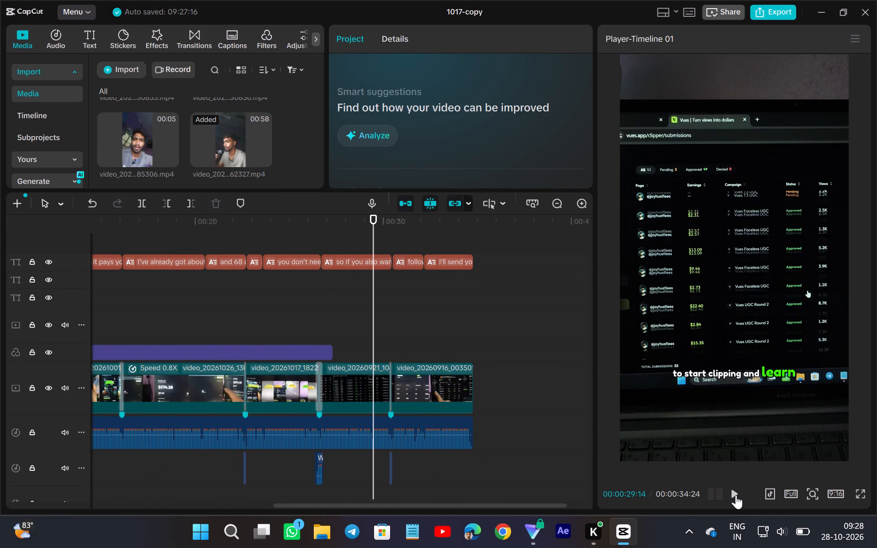
Examine the opening's sound-effect tracks and play the opening from 00:00:00:25.
scroll(256, 495, "right", 1)
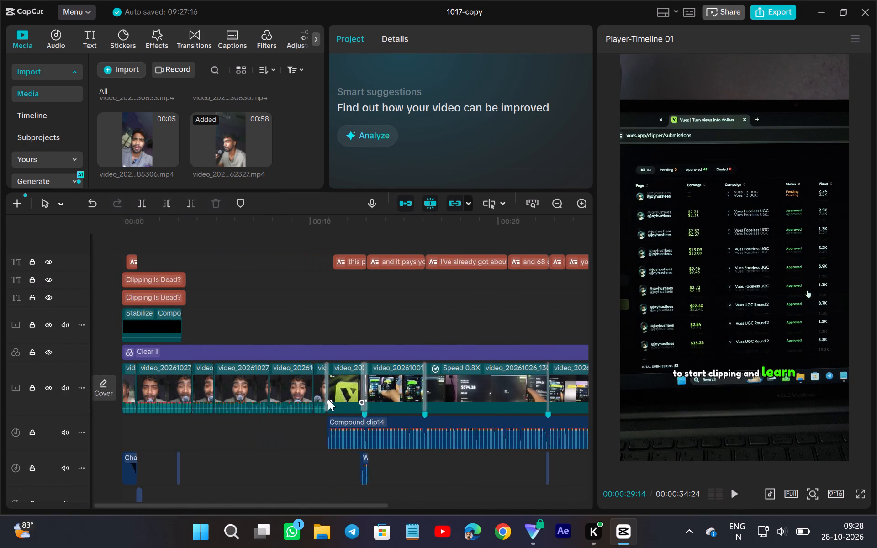
scroll(328, 399, "right", 1)
scroll(285, 354, "right", 1)
left_click(285, 354)
left_click_drag(301, 346, 434, 412)
scroll(329, 385, "right", 1)
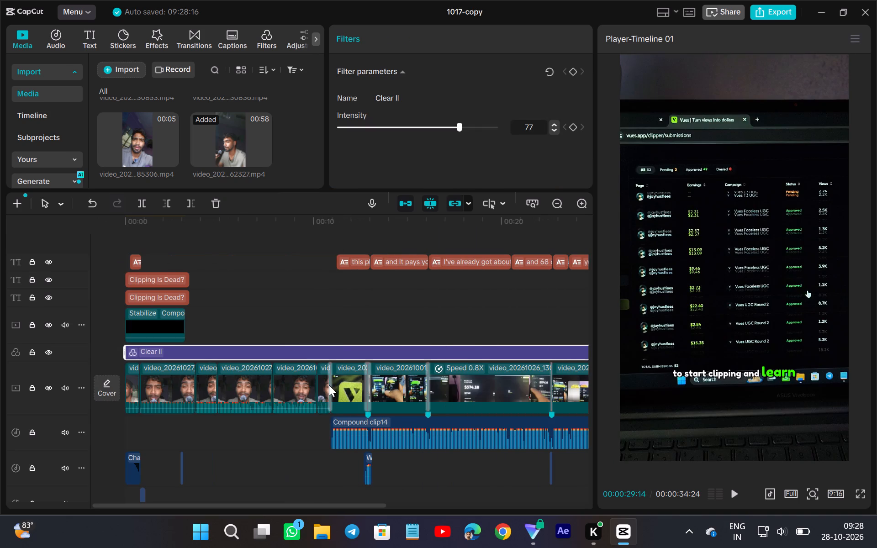
scroll(329, 385, "right", 1)
scroll(122, 441, "down", 1)
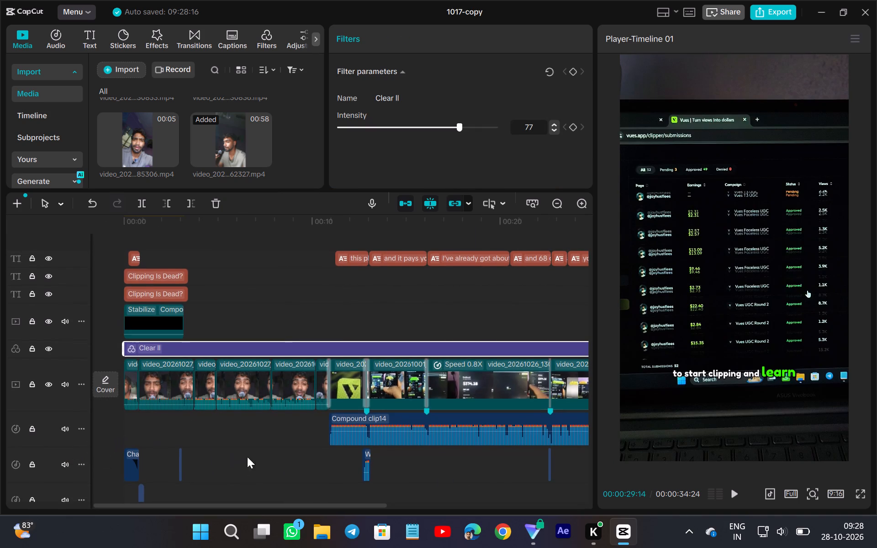
scroll(339, 417, "down", 2)
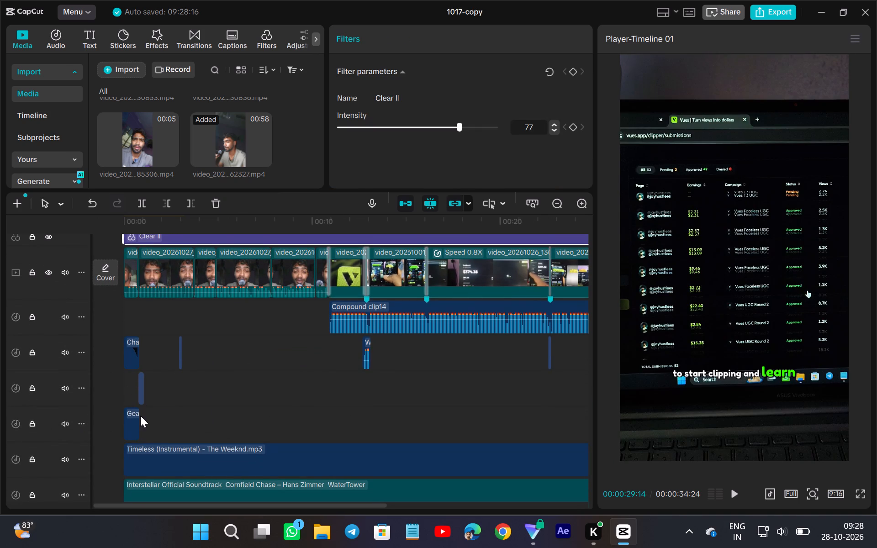
left_click(141, 416)
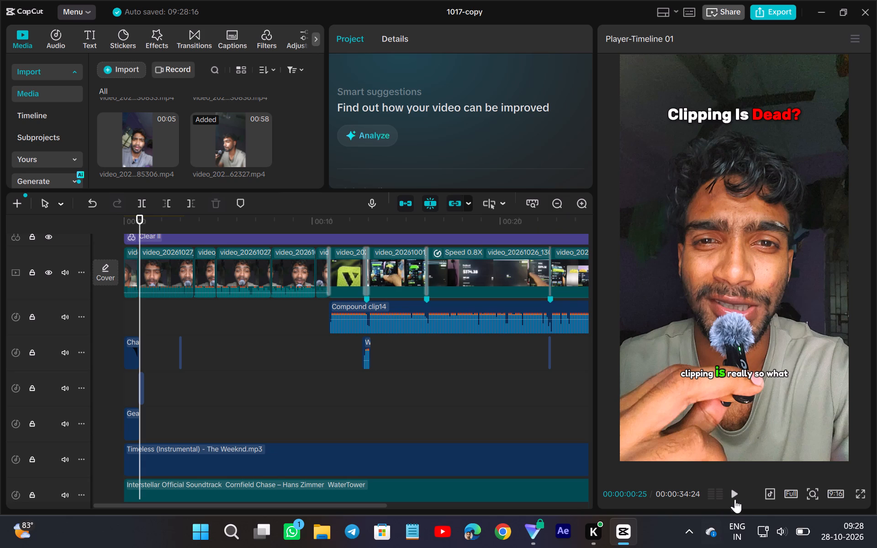
left_click(729, 493)
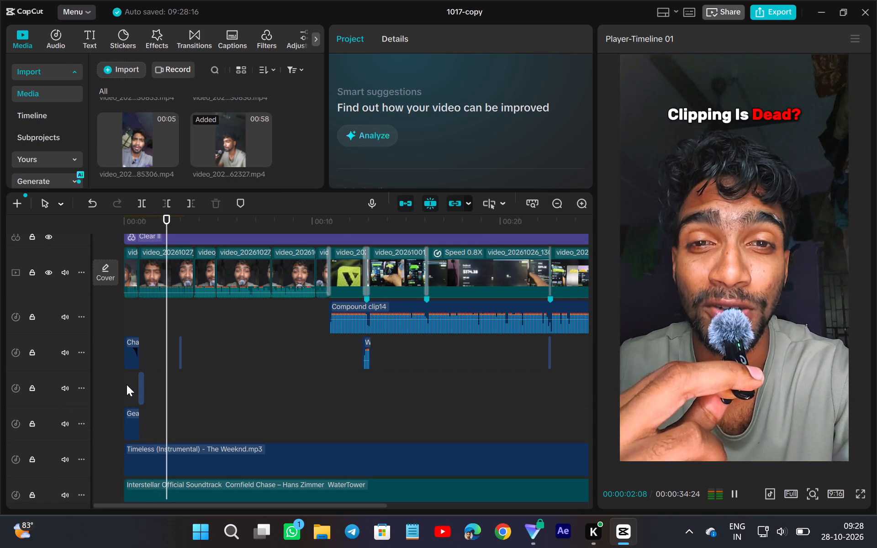
left_click(127, 385)
Move the camera shutter click sound from the opening to the transition before video_20261017_182100.mp4.
double_click(580, 200)
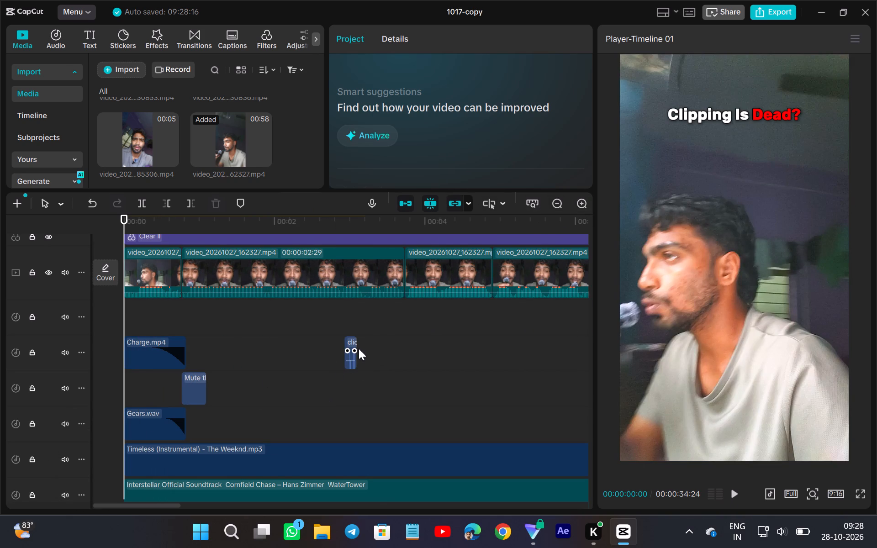
left_click(355, 349)
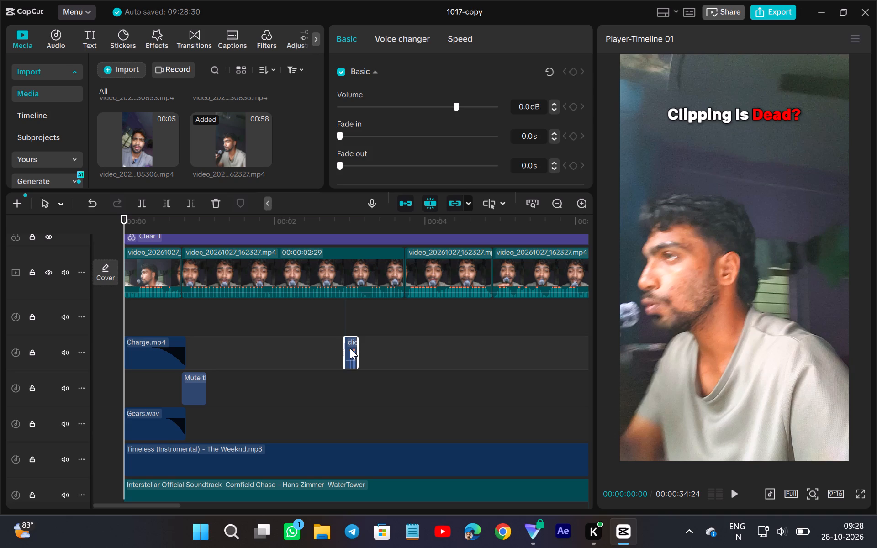
left_click_drag(350, 348, 497, 357)
scroll(492, 356, "left", 2)
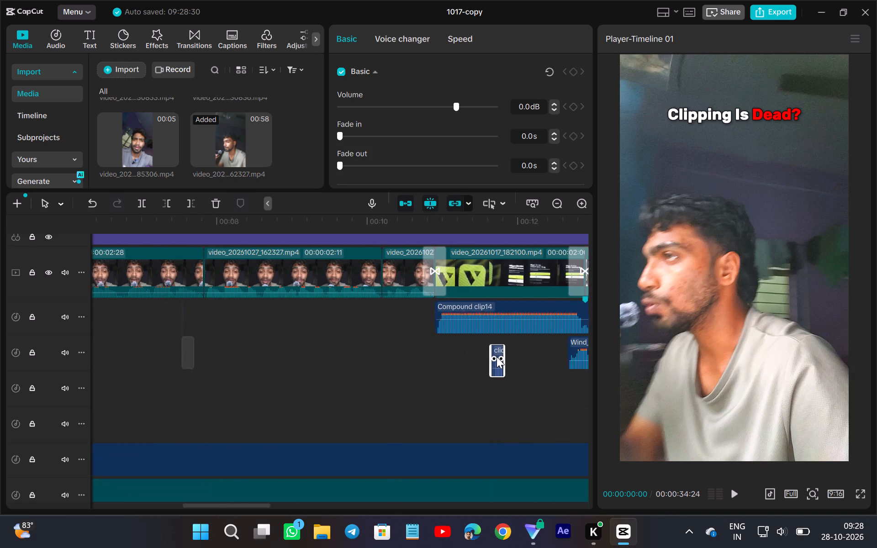
scroll(497, 357, "left", 1)
left_click_drag(497, 357, 407, 352)
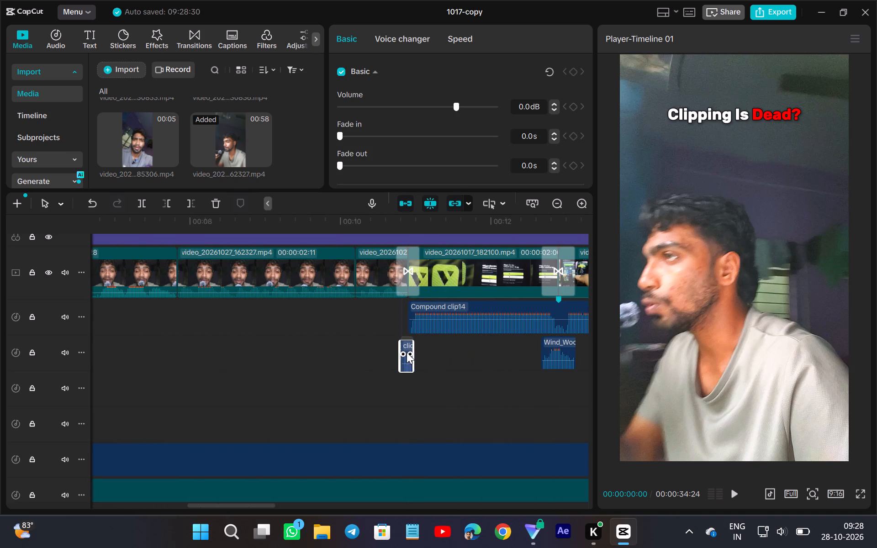
left_click_drag(407, 352, 407, 352)
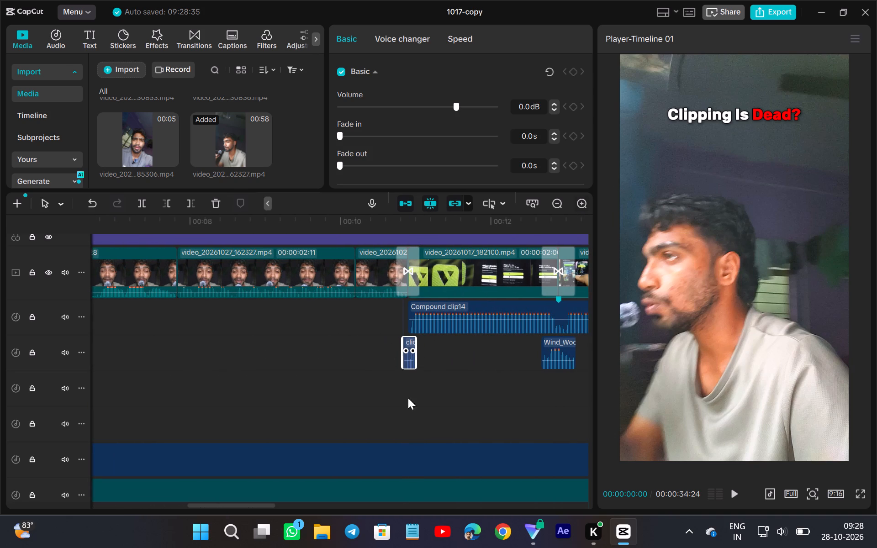
Fine-tune the camera shutter click sound's position over the Glare transition so it starts at about 00:00:10:25.
left_click(410, 405)
double_click(580, 198)
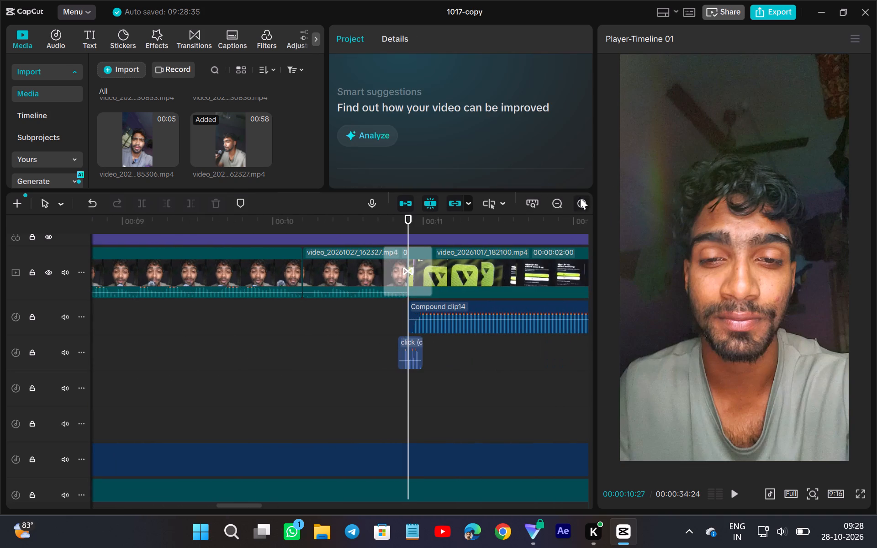
left_click(585, 203)
left_click(379, 273)
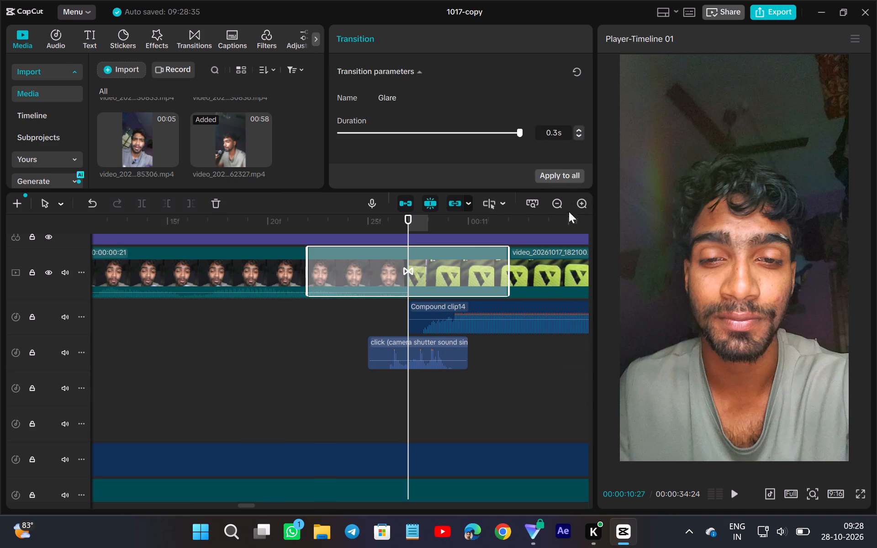
left_click_drag(421, 351, 411, 354)
left_click(539, 396)
scroll(430, 437, "down", 6, "ctrl")
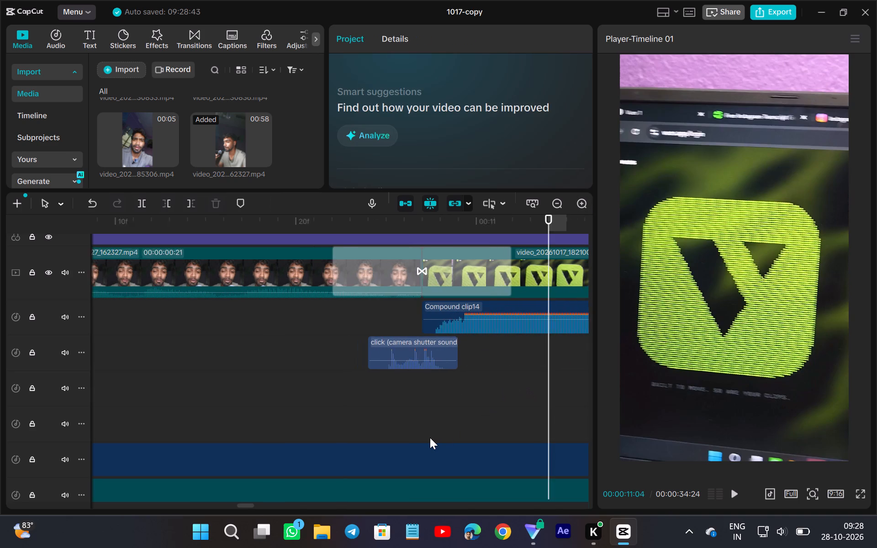
scroll(430, 437, "down", 2, "ctrl")
scroll(419, 411, "left", 1)
left_click_drag(412, 354, 421, 356)
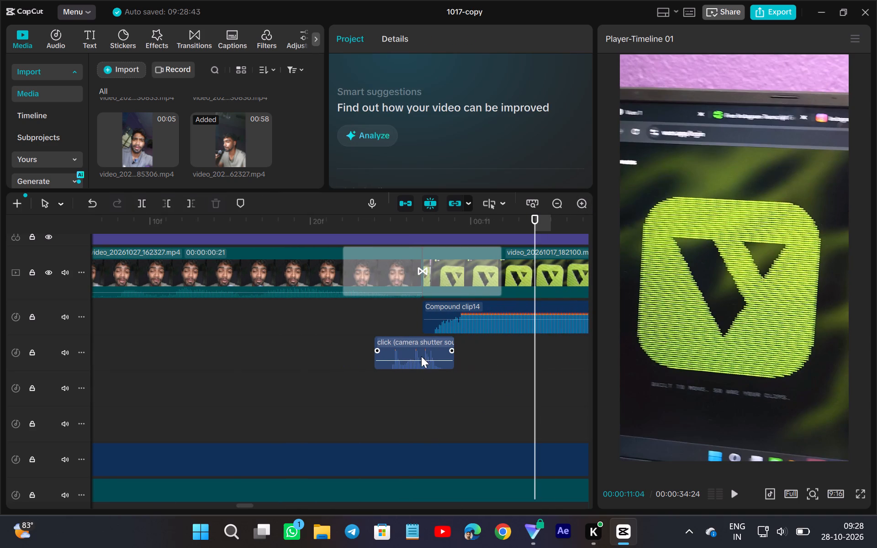
left_click_drag(421, 356, 423, 356)
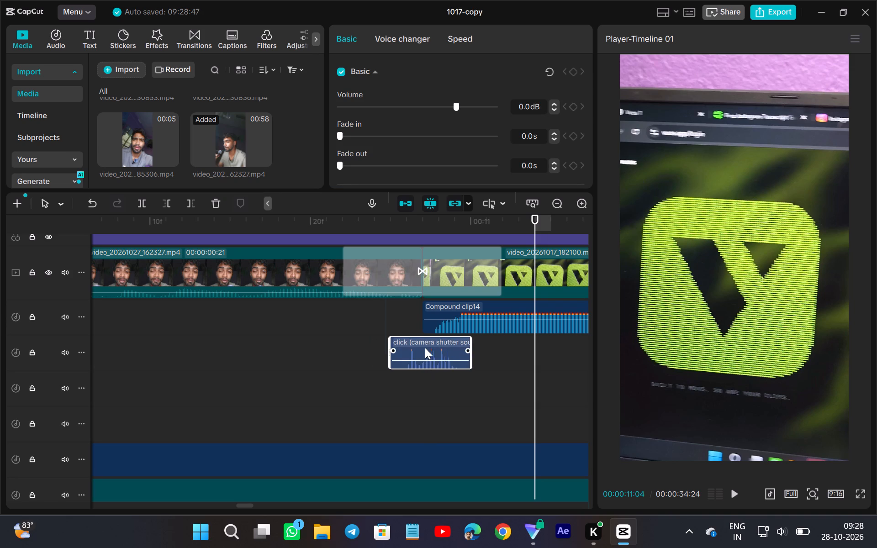
left_click_drag(425, 348, 418, 347)
Play the opening from 00:00:00:00 to 00:00:04:28 to review the cuts and sound effects.
left_click(360, 427)
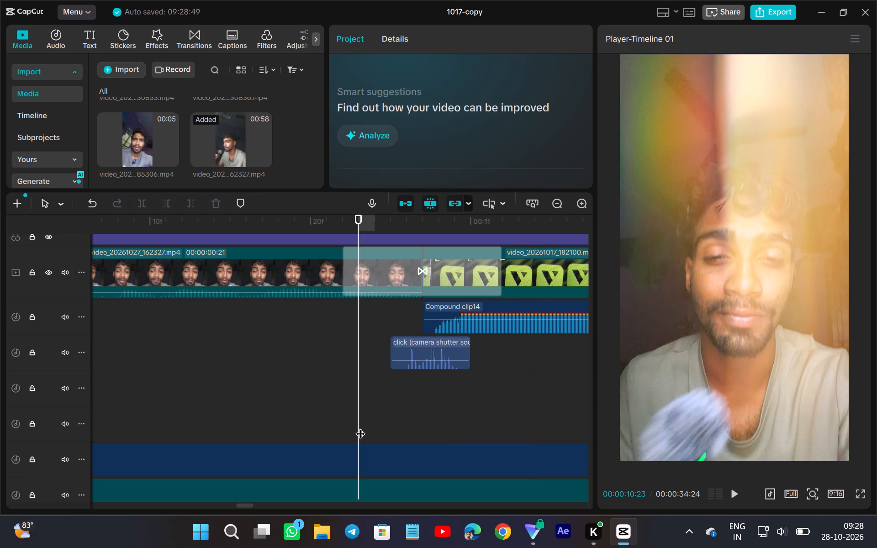
scroll(360, 427, "down", 17, "ctrl")
scroll(388, 387, "down", 19, "ctrl")
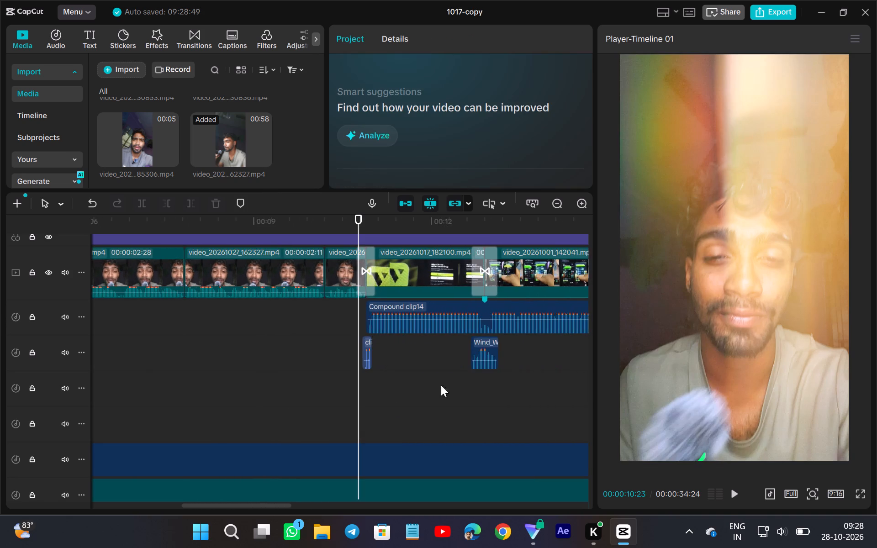
scroll(451, 385, "down", 6, "ctrl")
left_click(523, 394)
scroll(523, 393, "down", 9, "ctrl")
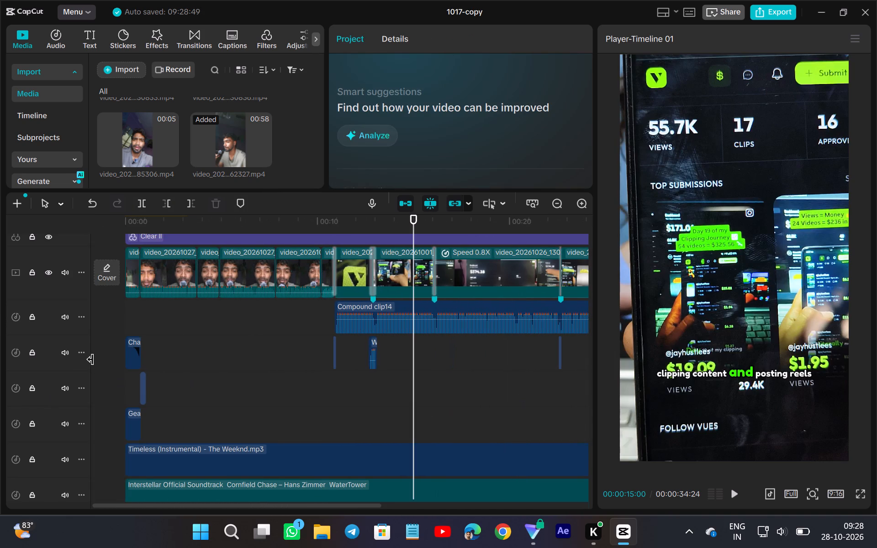
scroll(96, 352, "left", 1)
left_click(102, 352)
left_click(729, 495)
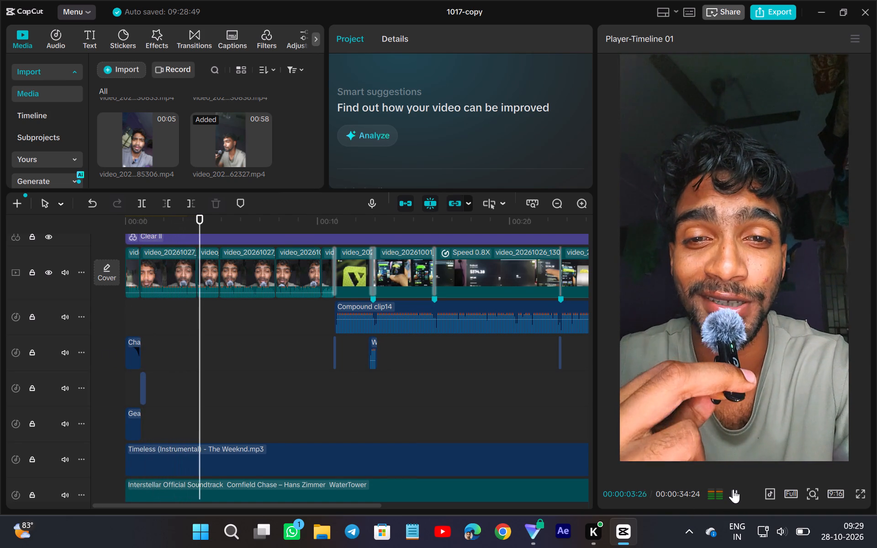
left_click(736, 494)
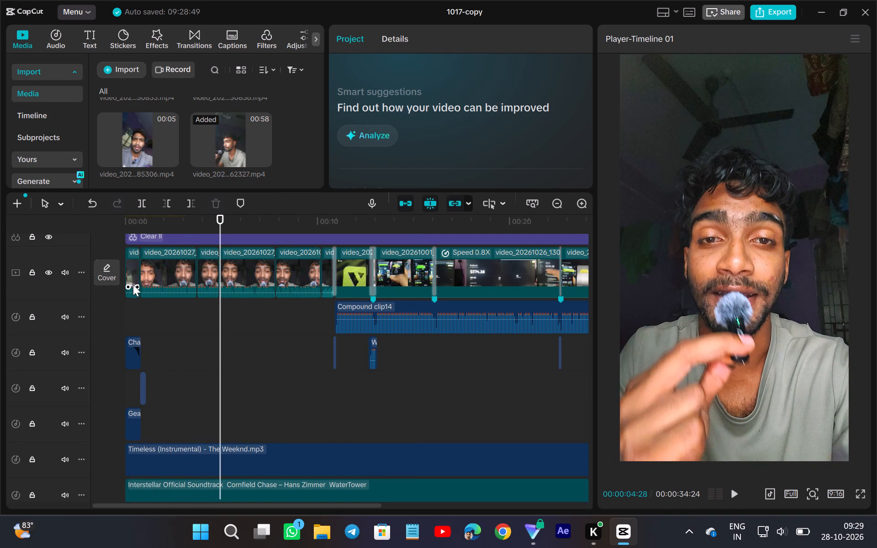
Inspect the two "Clipping Is Dead?" titles over the opening, previewing the frames at 00:00:02:05 and 00:00:01:10.
scroll(153, 313, "up", 7)
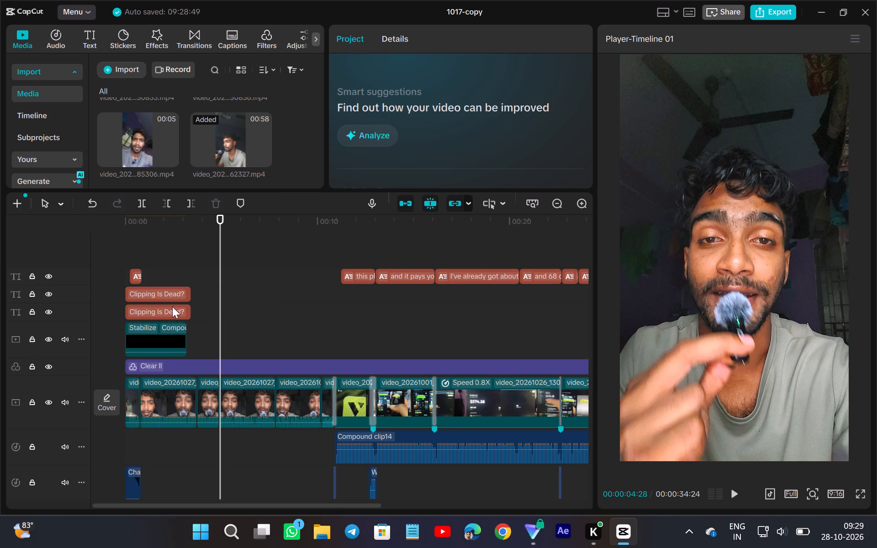
left_click(164, 269)
left_click(167, 303)
left_click(167, 304)
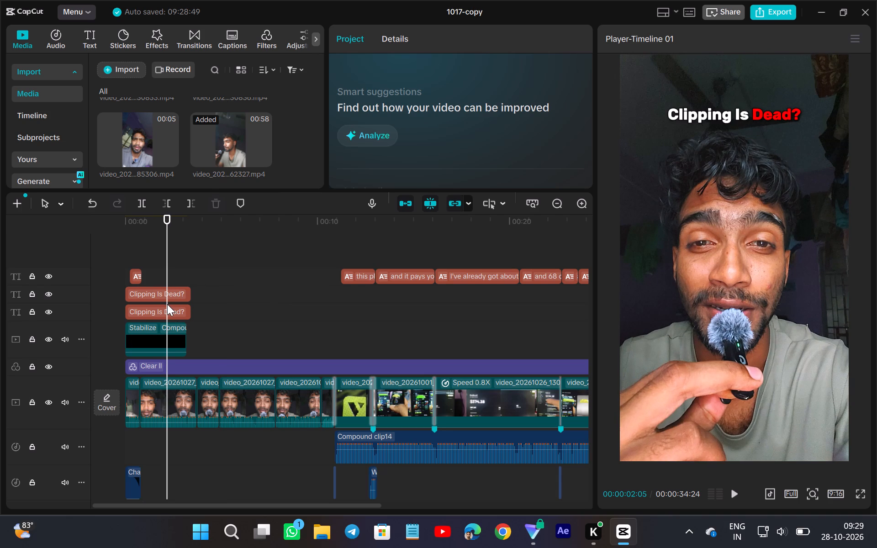
left_click(403, 256)
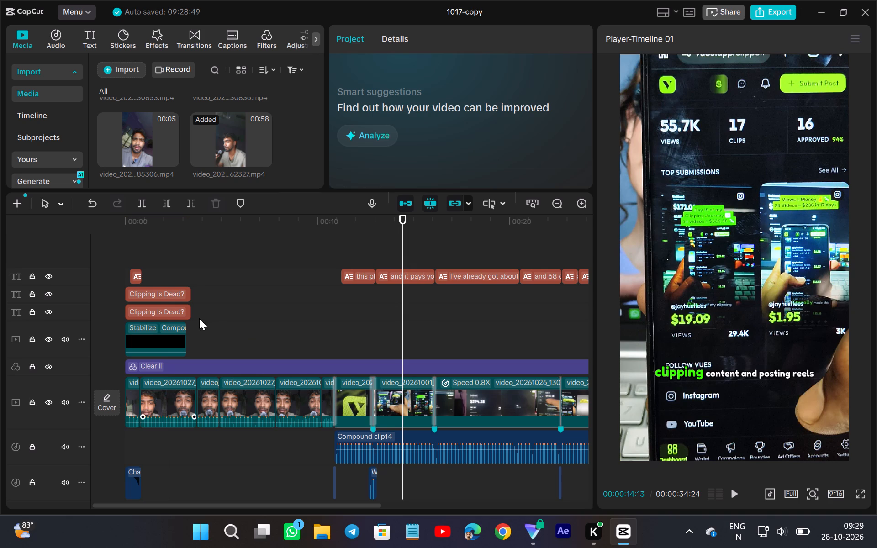
left_click(151, 261)
left_click(156, 295)
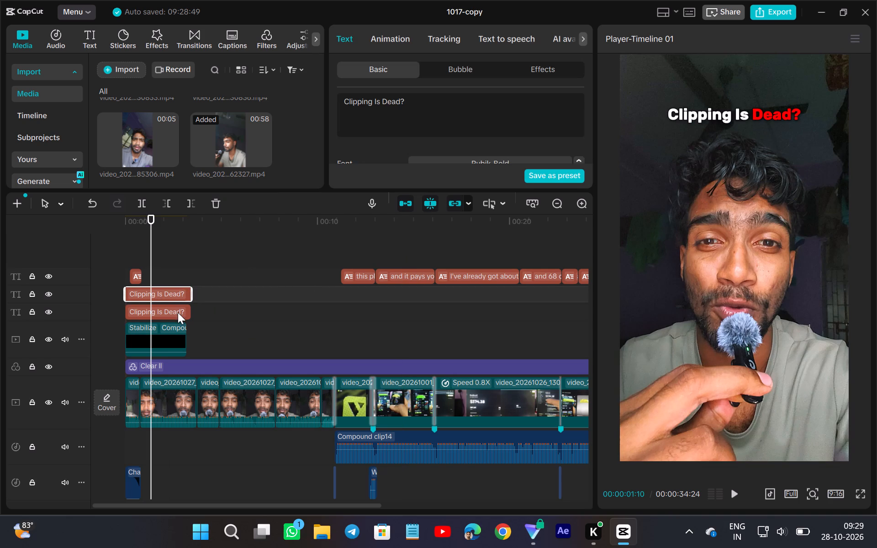
left_click(178, 312)
left_click(160, 294)
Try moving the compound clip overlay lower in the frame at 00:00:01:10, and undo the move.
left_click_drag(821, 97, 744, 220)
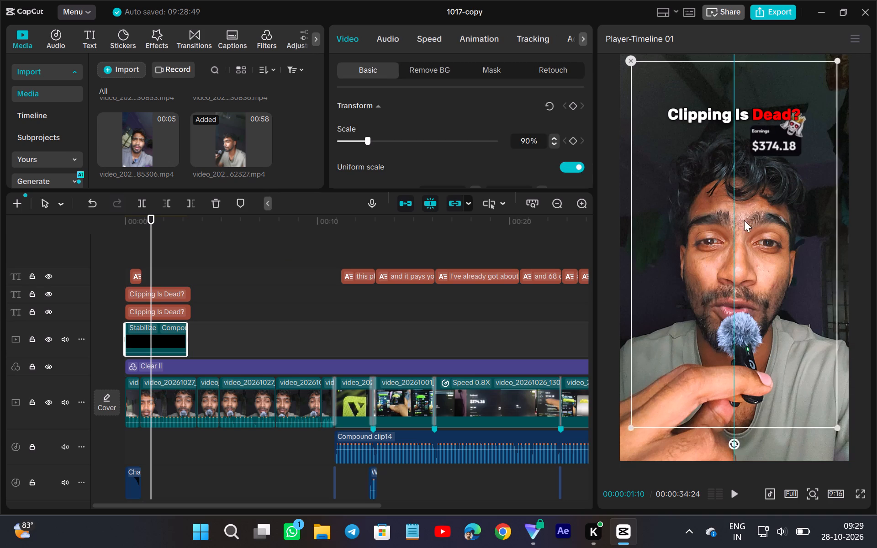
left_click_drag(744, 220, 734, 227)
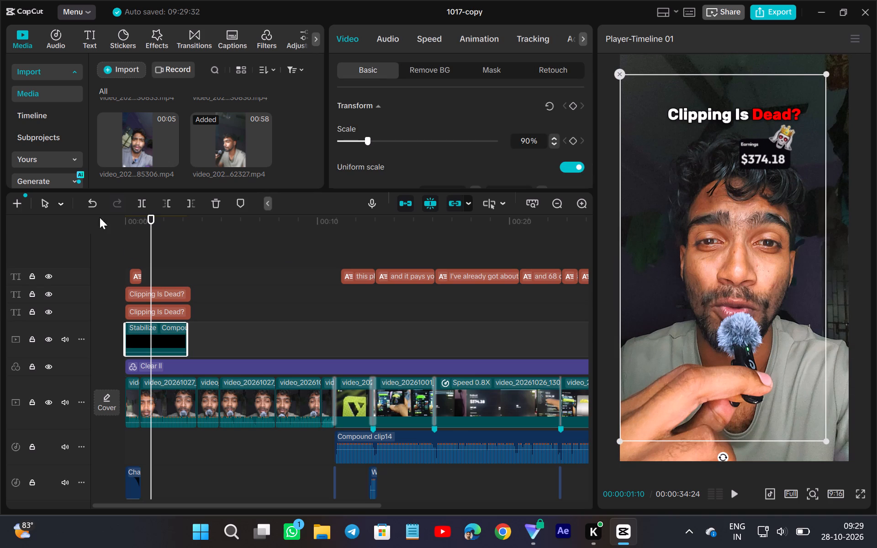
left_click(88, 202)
Replace the text of the lower-track "Clipping Is Dead?" title with "$300 in just 7 Days?".
left_click(170, 311)
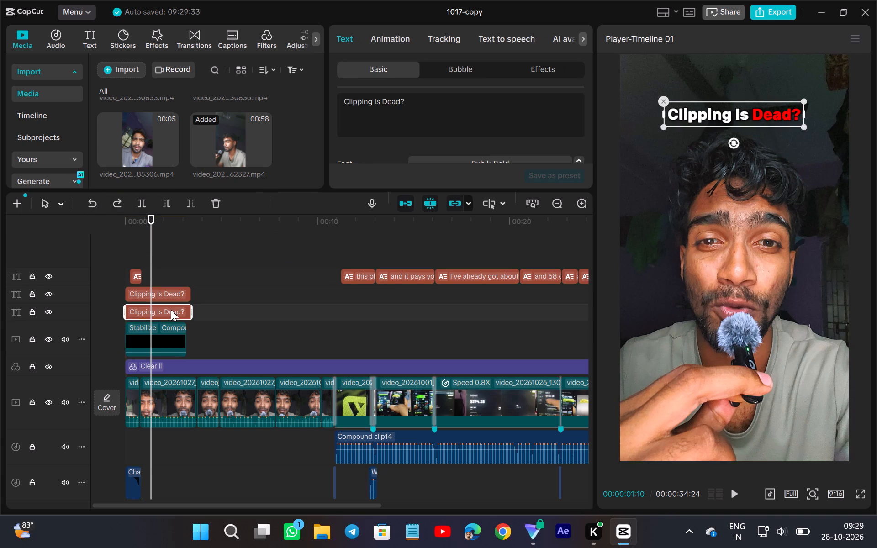
left_click(176, 290)
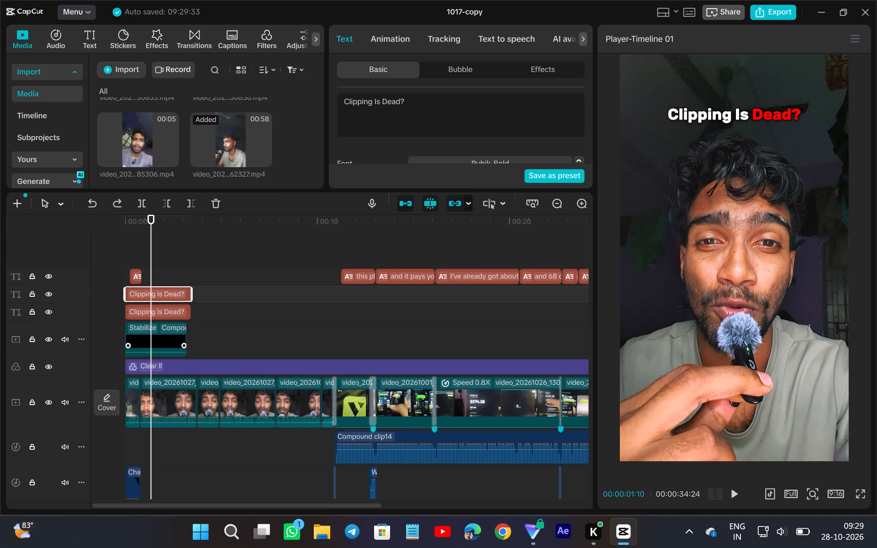
left_click(161, 308)
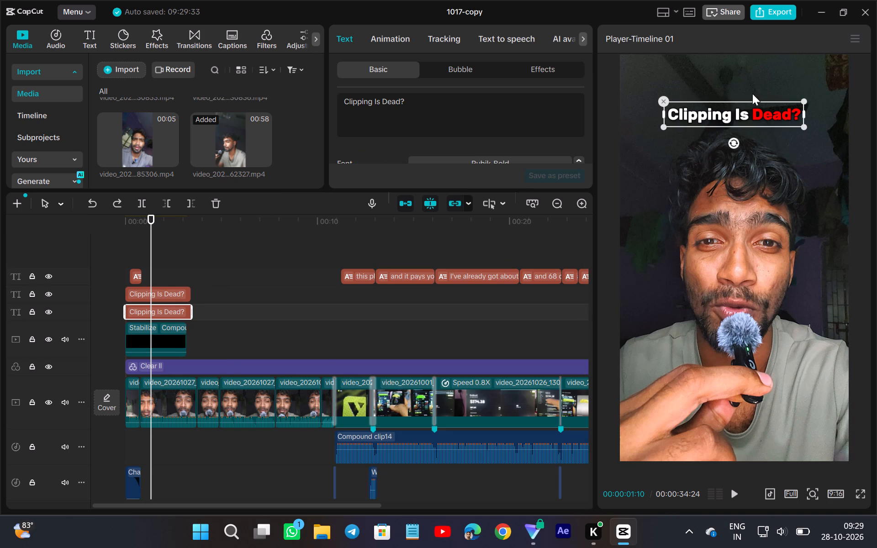
left_click_drag(401, 101, 402, 101)
left_click_drag(402, 101, 315, 102)
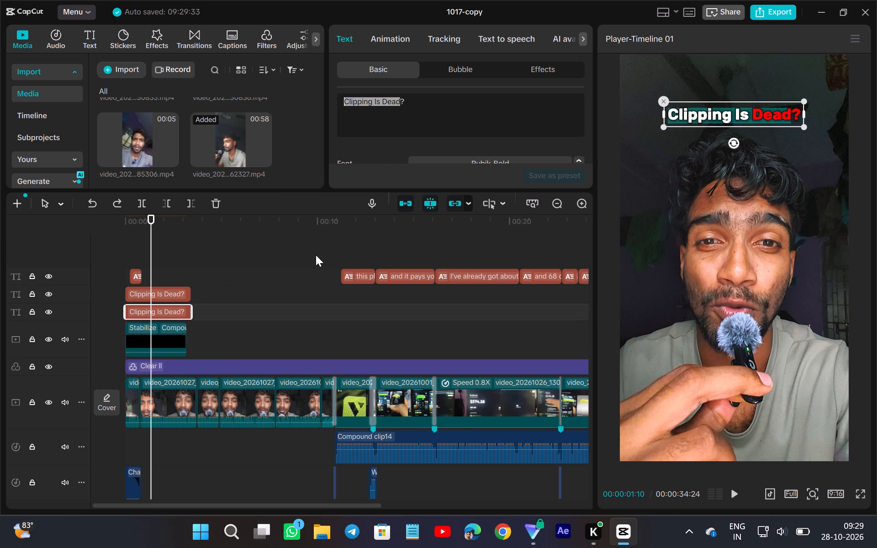
key("BackSpace")
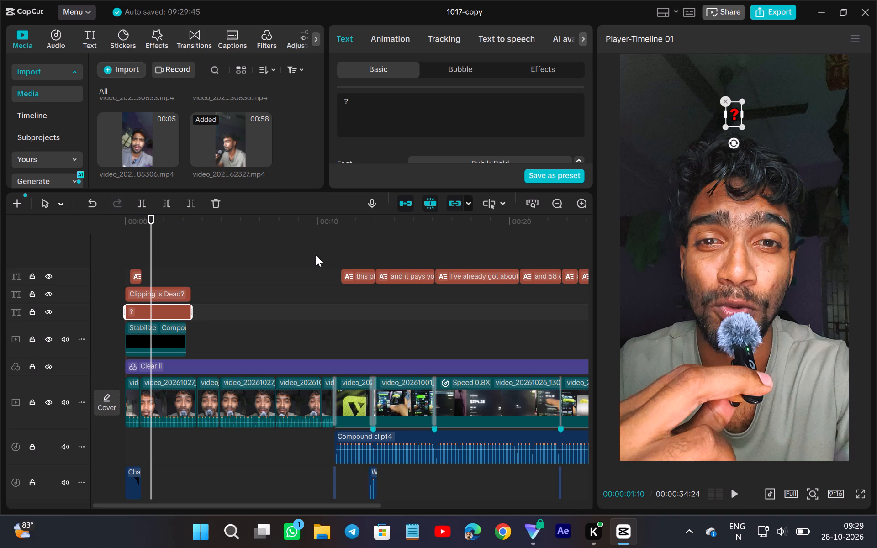
type("$300")
key("space")
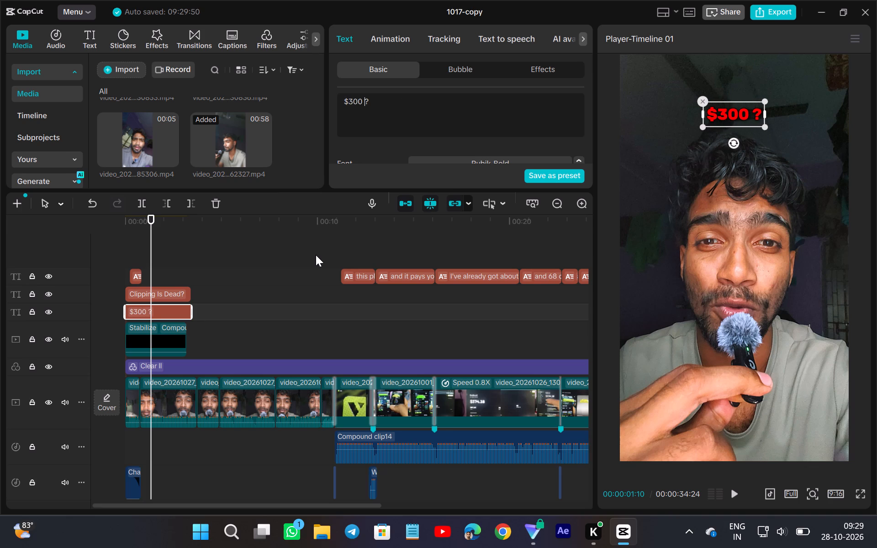
type("in just")
key("space")
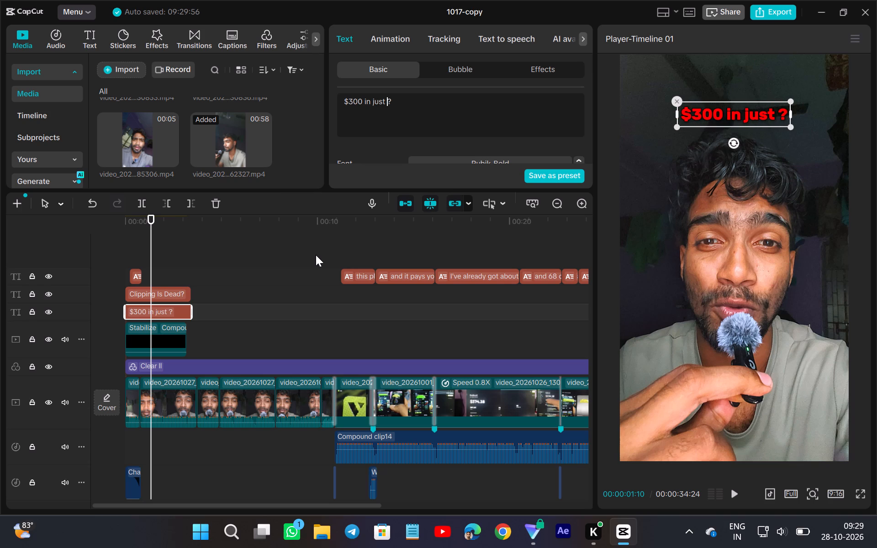
type("ays")
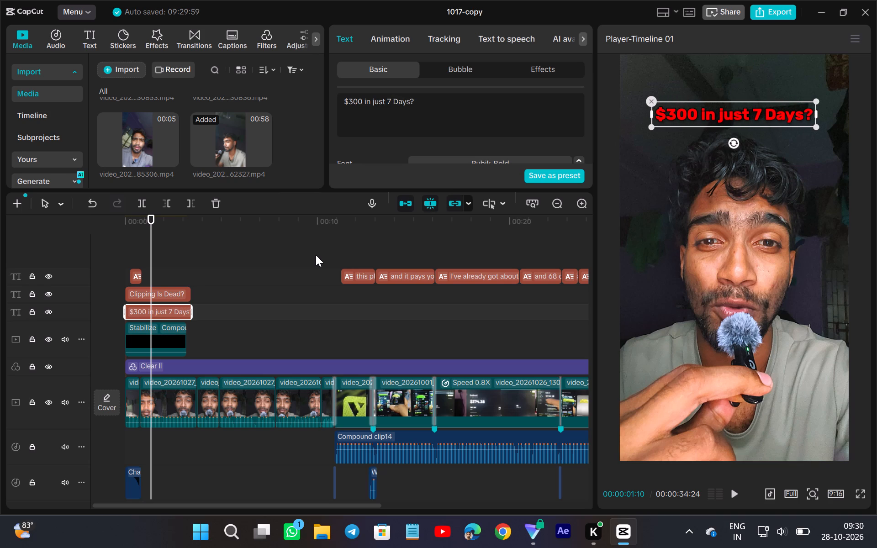
Change the whole "$300 in just 7 Days?" title's text color to white, FFFFFF.
scroll(514, 136, "down", 3)
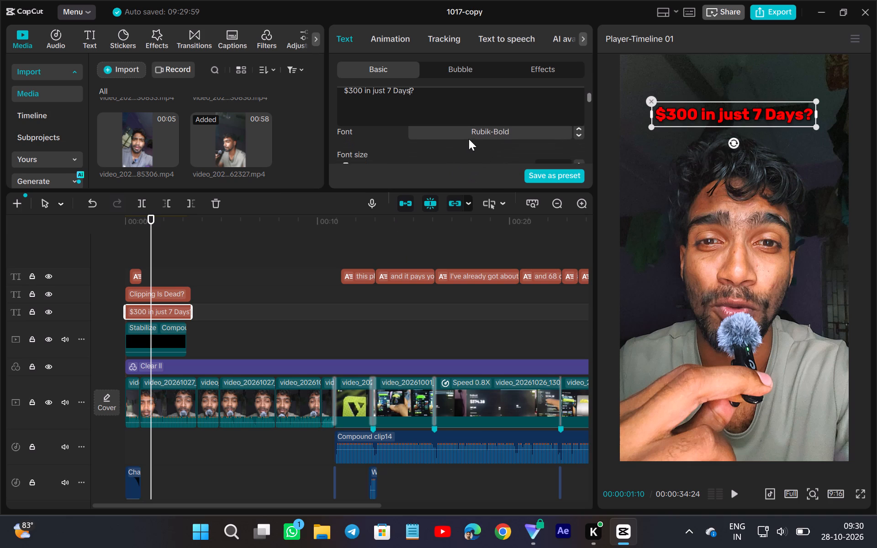
scroll(468, 139, "down", 1)
left_click(441, 132)
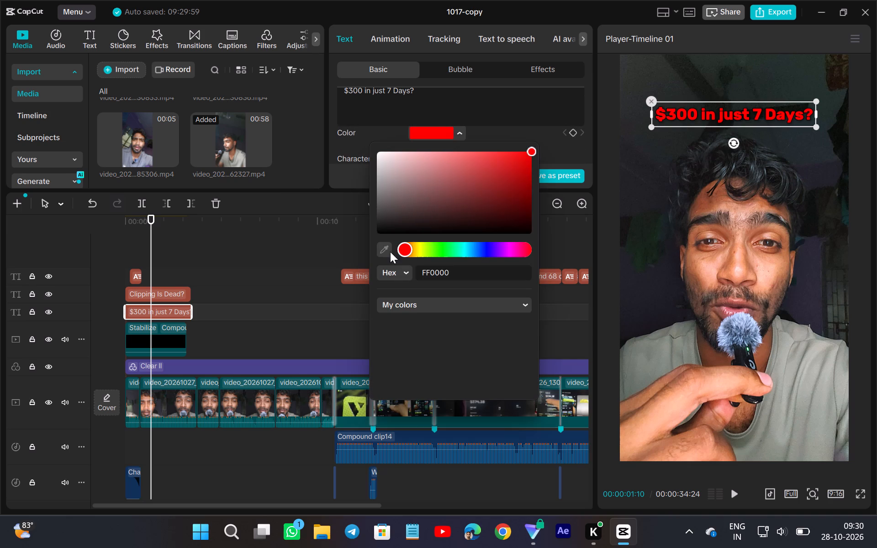
left_click(422, 306)
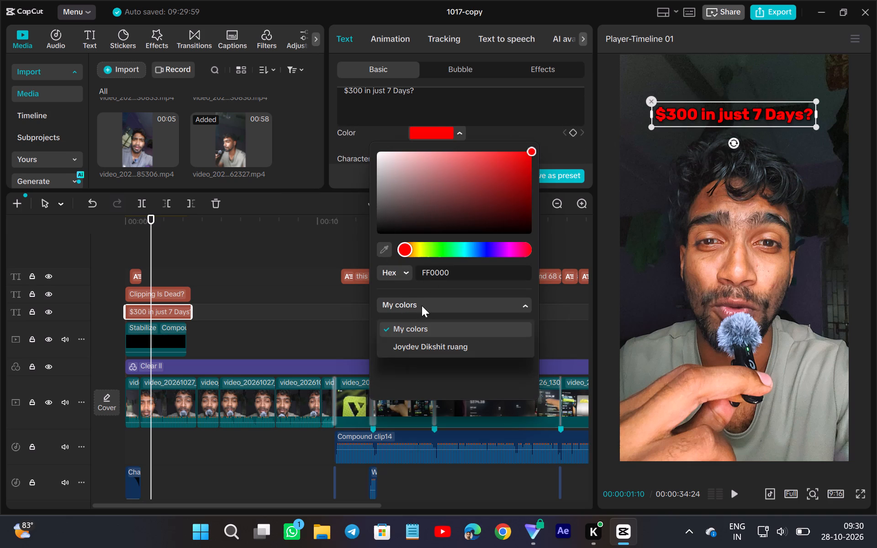
left_click(422, 306)
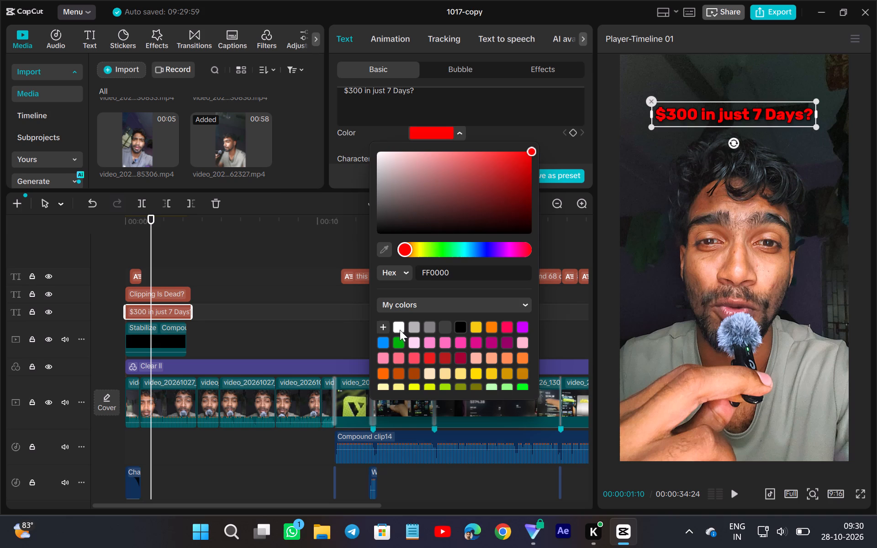
left_click(398, 327)
left_click(454, 102)
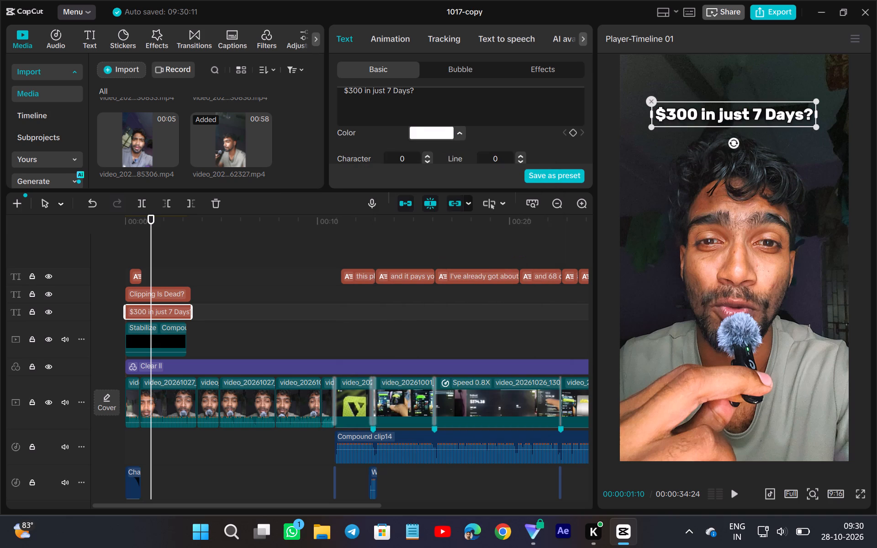
Color only the "$300" portion of the title yellow.
scroll(391, 127, "up", 1)
left_click_drag(343, 92, 362, 91)
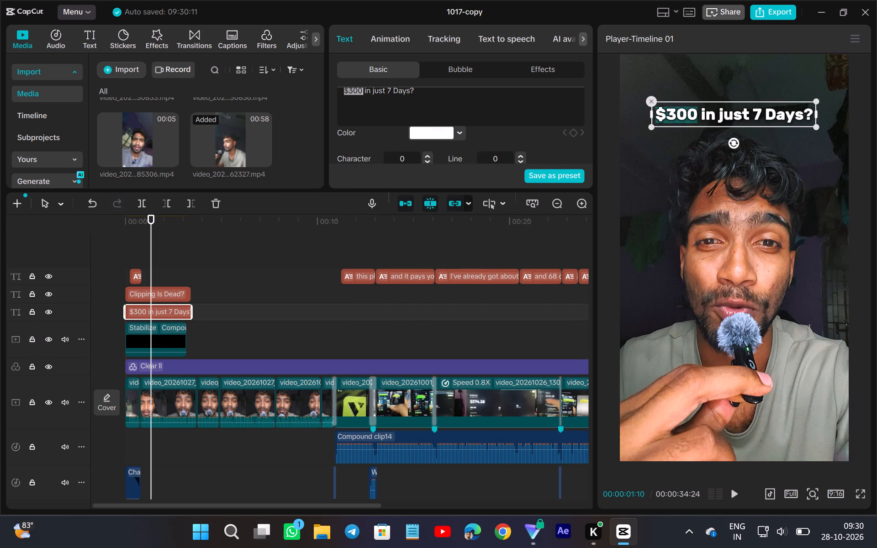
left_click_drag(362, 91, 359, 90)
left_click_drag(359, 90, 361, 90)
left_click(430, 132)
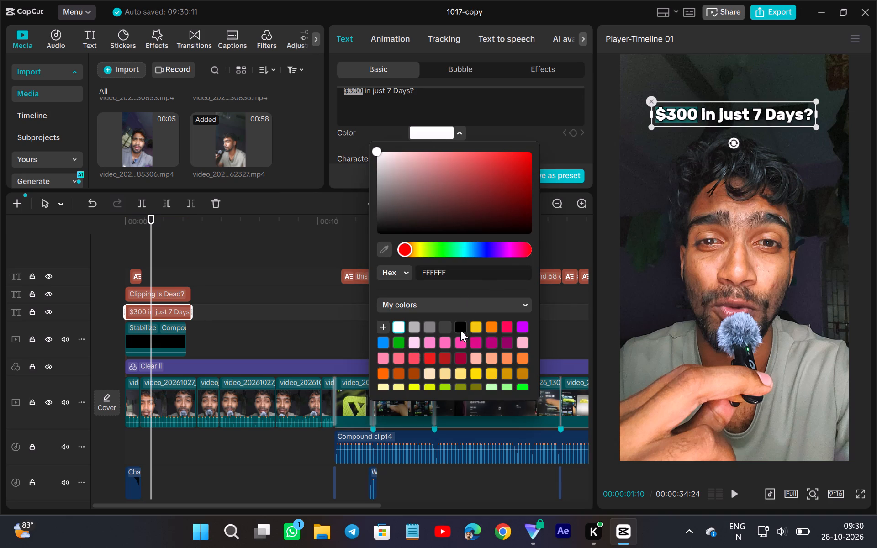
left_click(475, 326)
left_click_drag(521, 154, 554, 153)
Play the opening from 00:00:00:00 to 00:00:03:15 to review the new title over the footage.
left_click(118, 280)
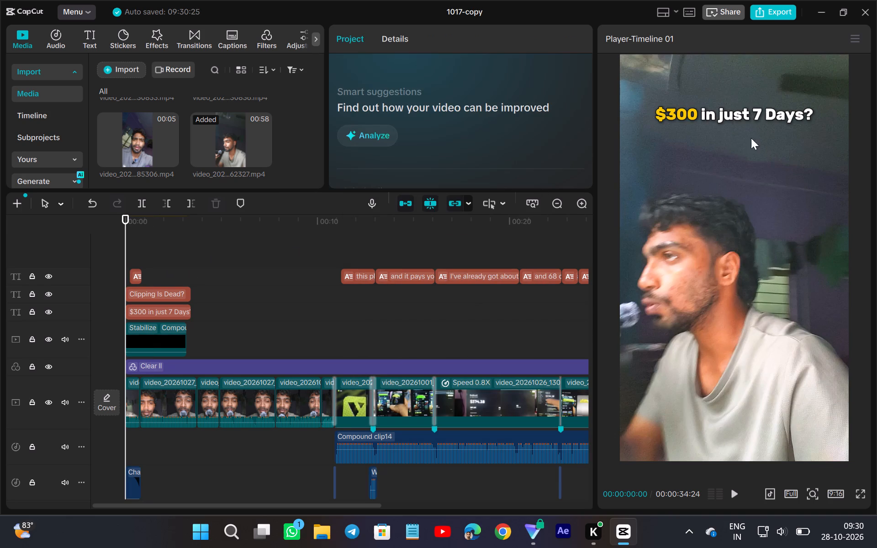
left_click(739, 496)
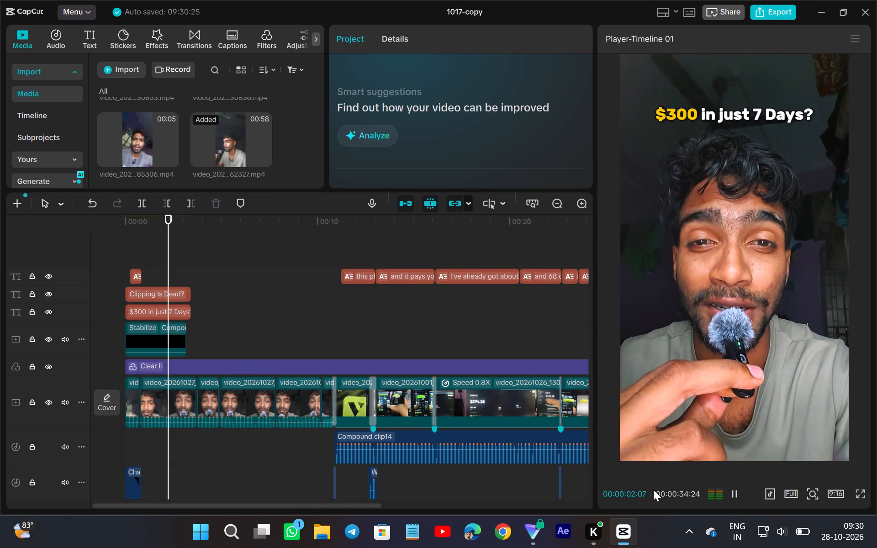
left_click(741, 496)
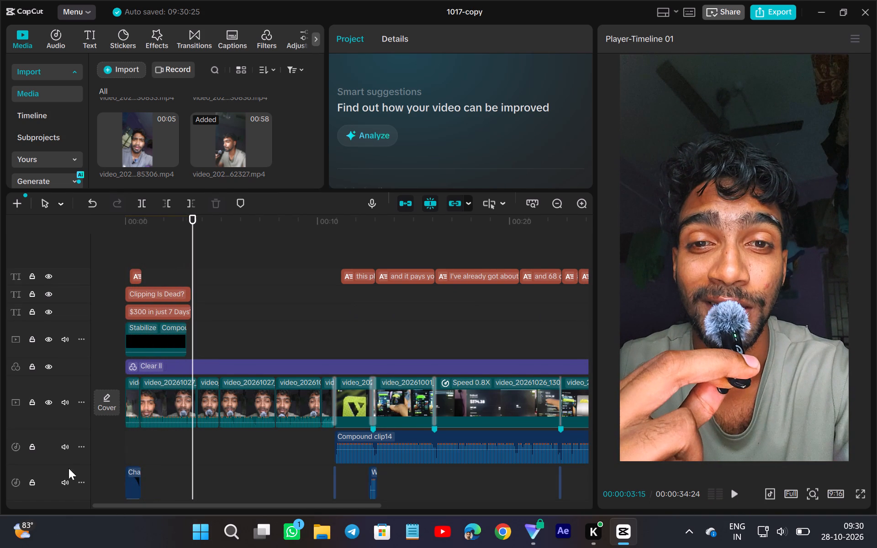
Set the volume of the "Cha…" sound effect at the timeline's start to 0.0 dB.
scroll(102, 444, "down", 1)
left_click(126, 446)
left_click(133, 475)
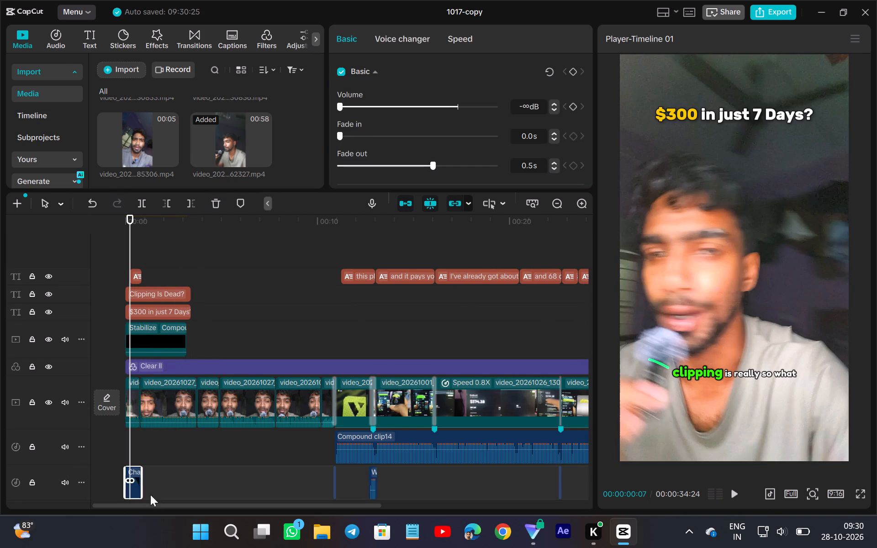
scroll(228, 404, "down", 3)
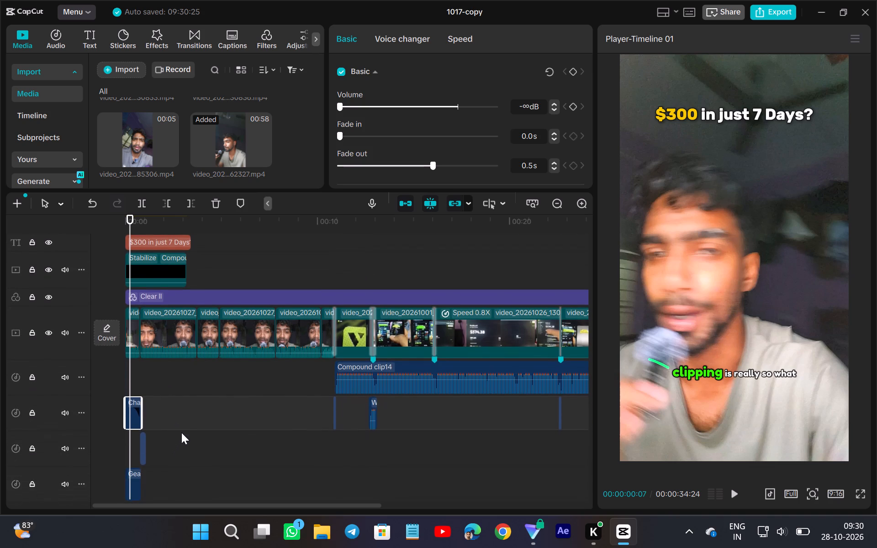
left_click(458, 104)
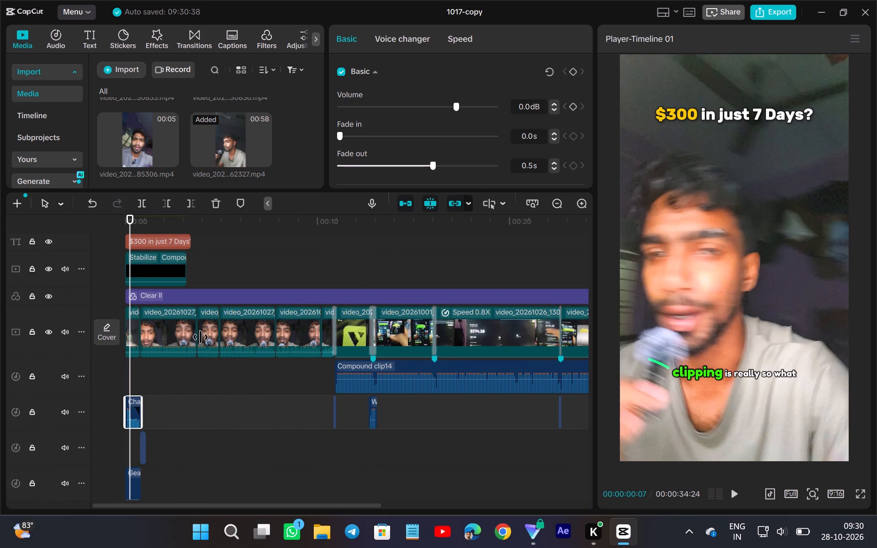
Play the timeline from 00:00:00:00 to review the opening's sound, and preview the frame at 00:00:14:28.
left_click(100, 396)
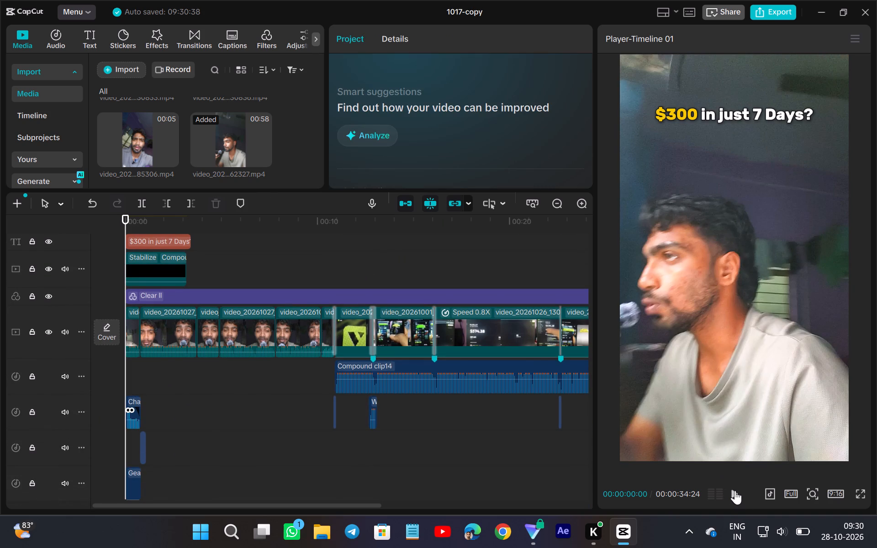
left_click(735, 490)
left_click(106, 389)
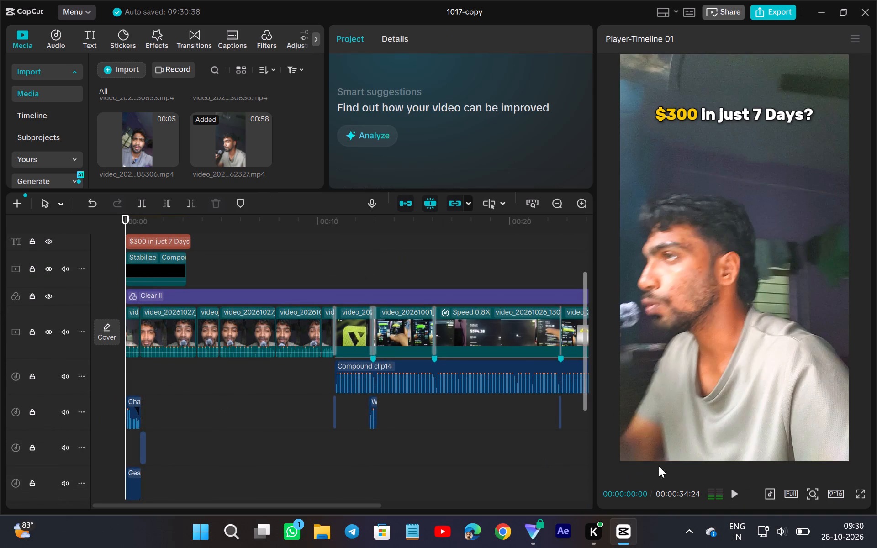
left_click(742, 495)
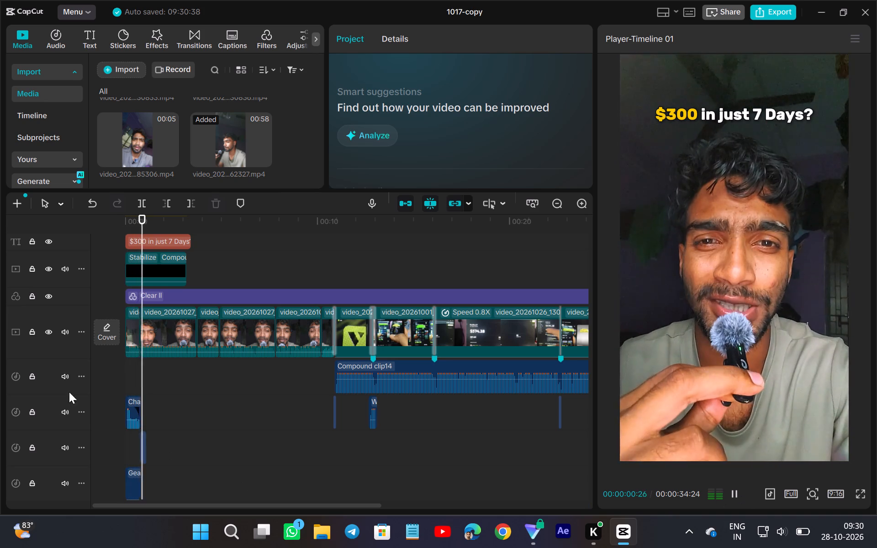
left_click(89, 379)
left_click(233, 370)
left_click(412, 430)
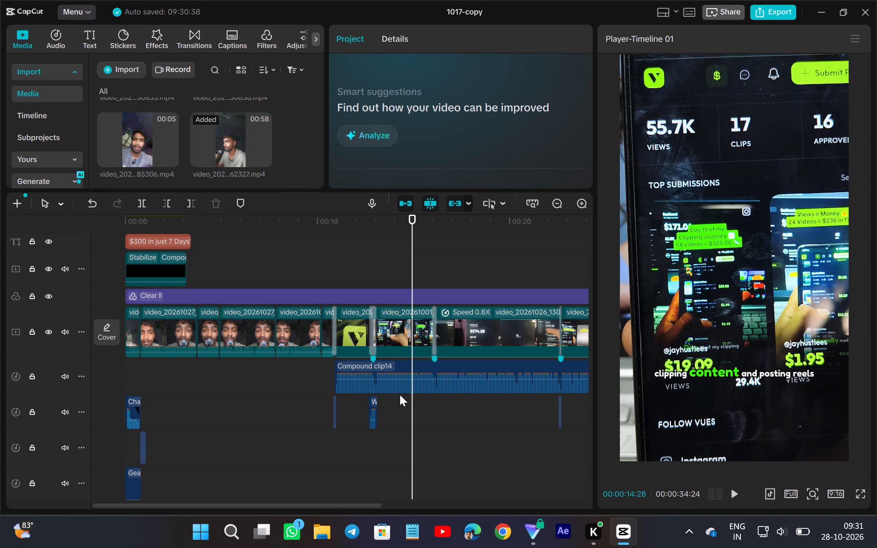
Extract the audio from all six video_20261027_162327.mp4 talking-head clips at the start of the main track.
left_click_drag(295, 372, 295, 364)
left_click_drag(323, 365, 222, 333)
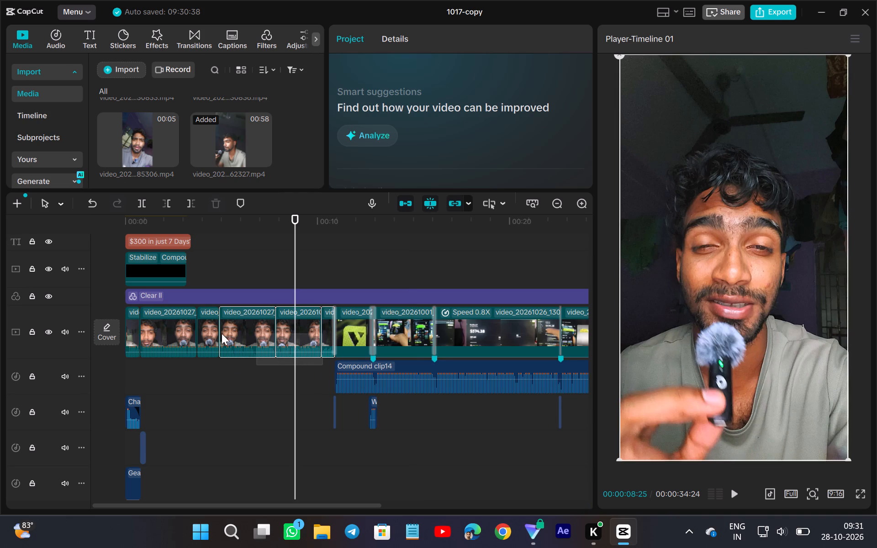
left_click_drag(222, 333, 125, 336)
right_click(157, 327)
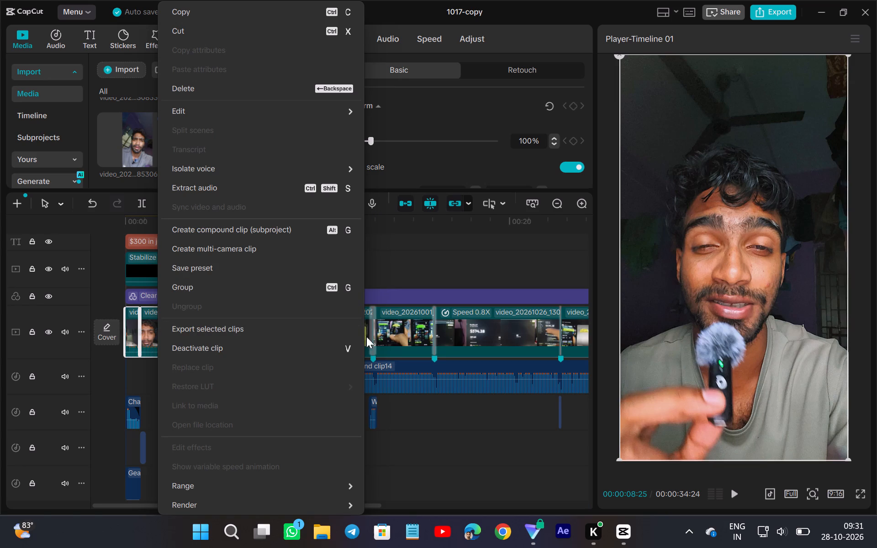
left_click(141, 367)
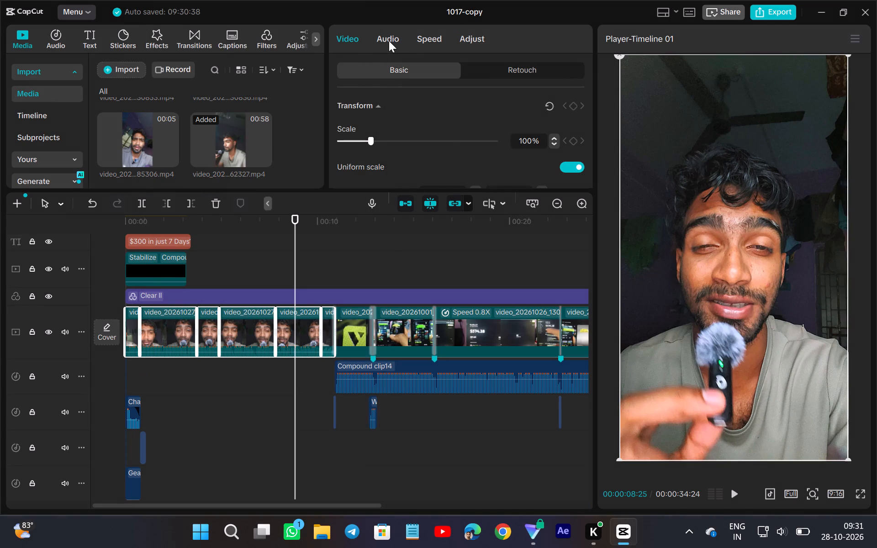
left_click(389, 41)
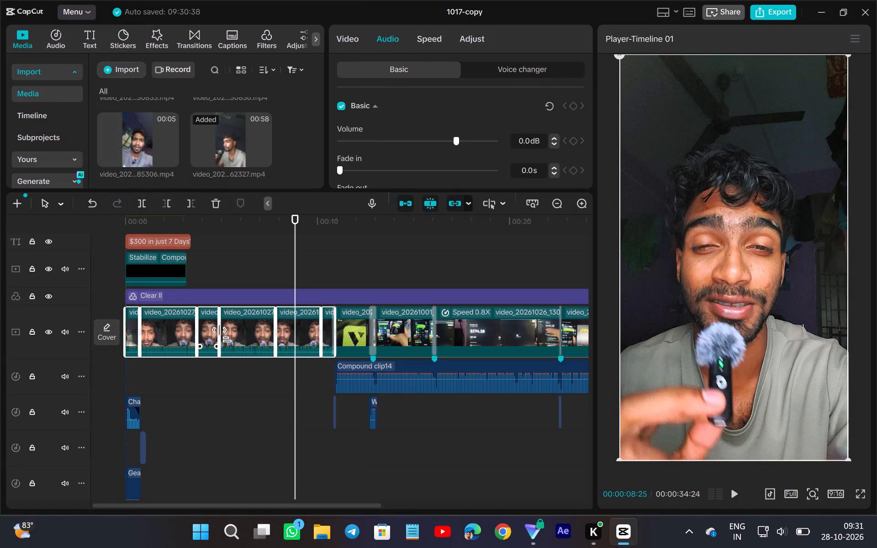
right_click(236, 331)
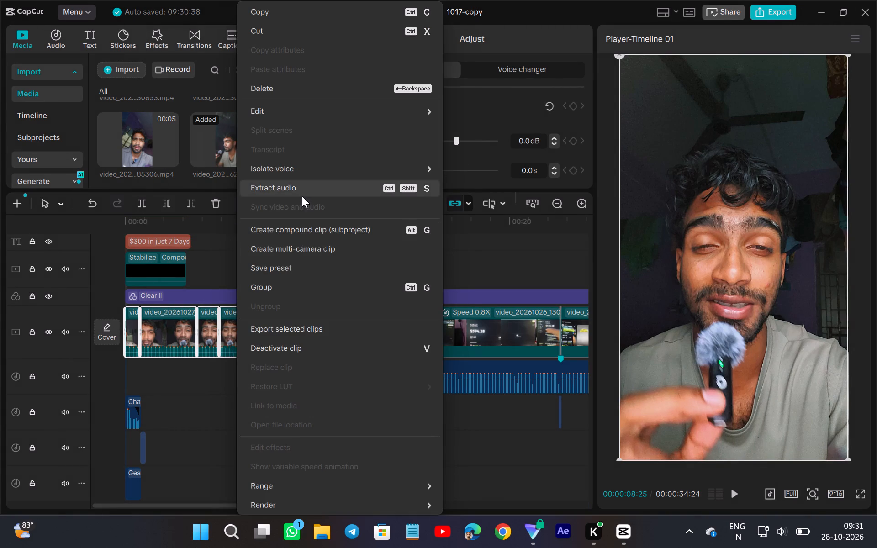
left_click(302, 196)
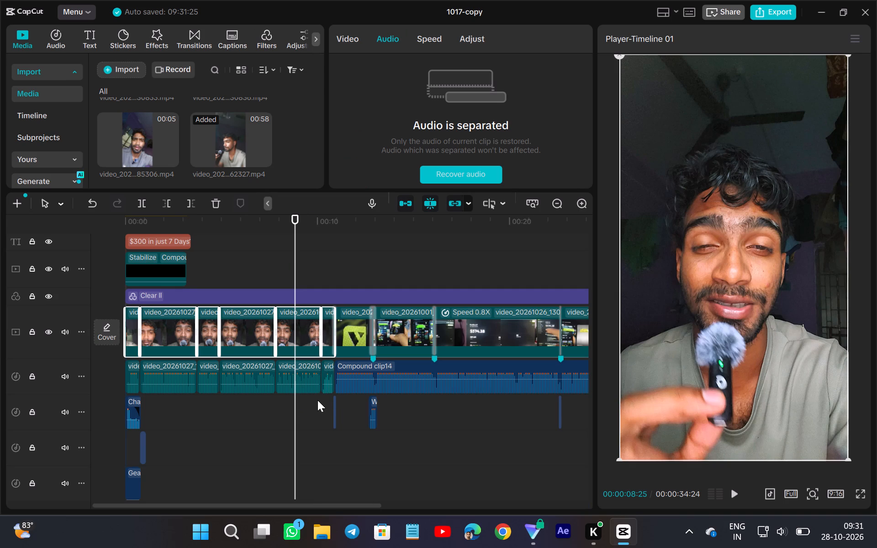
Combine the six extracted voice audio segments into one compound clip, leaving out the "Cha…" sound effect.
left_click_drag(323, 397, 150, 371)
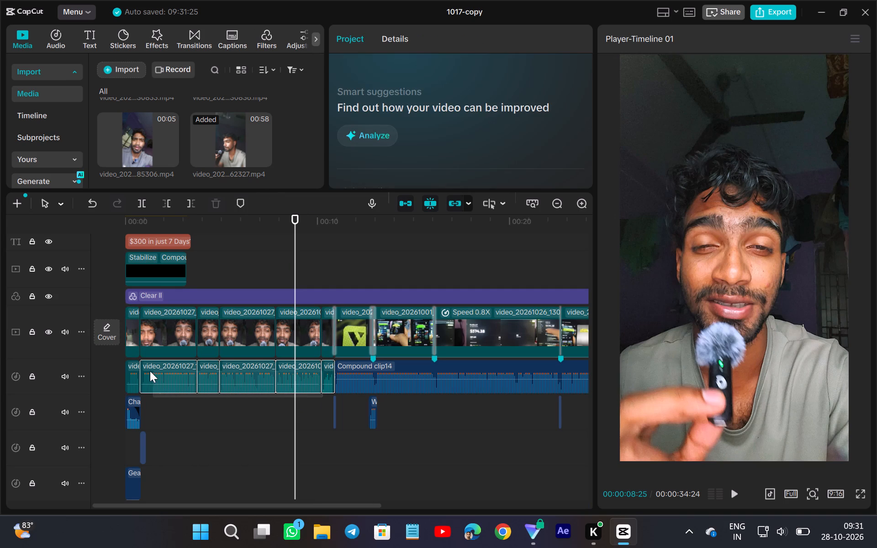
left_click_drag(150, 371, 130, 371)
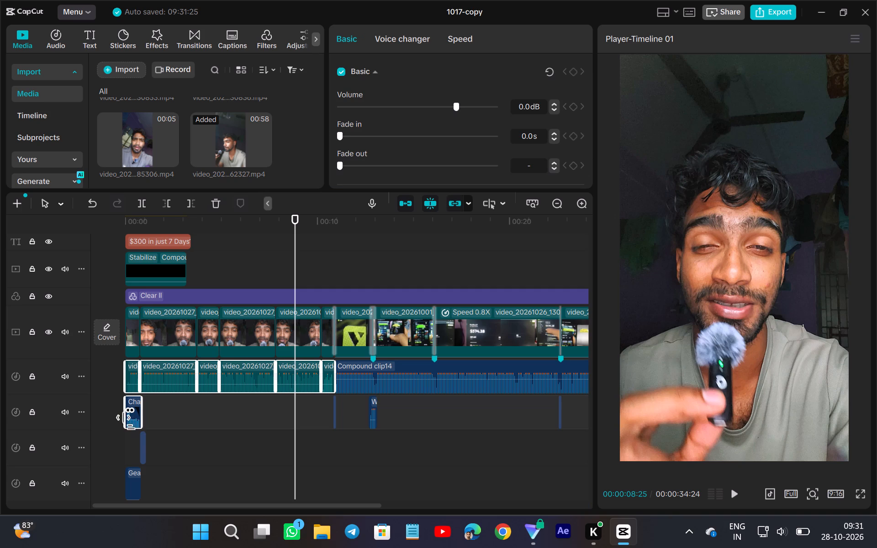
left_click(131, 418, "ctrl")
right_click(243, 377)
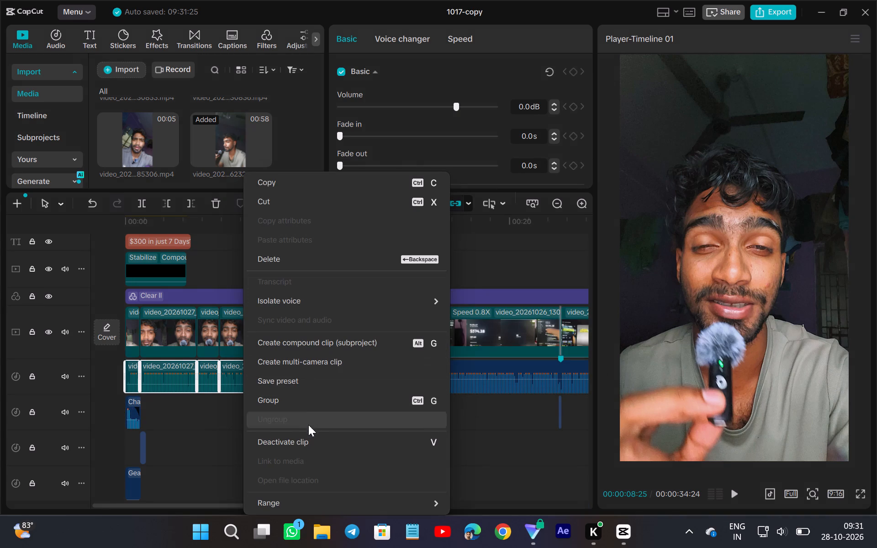
left_click(298, 344)
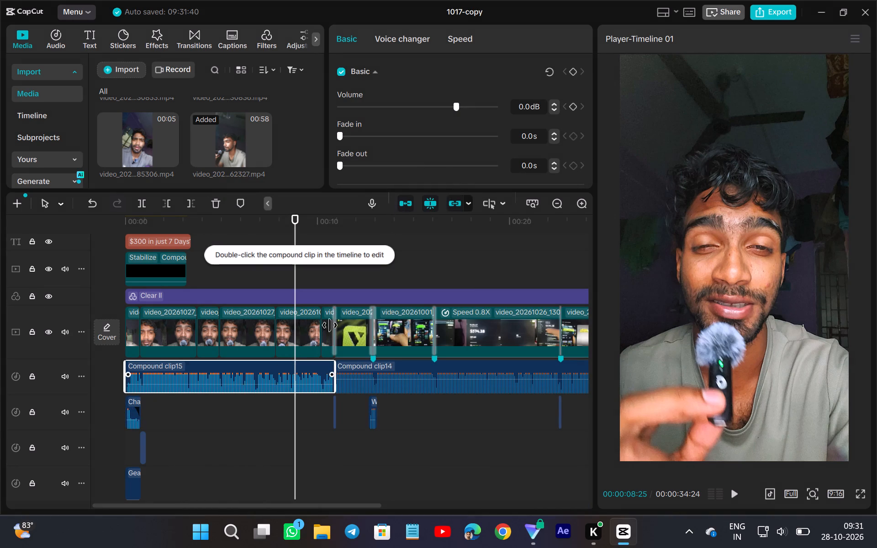
Set the volume of the opening's compound voice audio to 6.0 dB.
left_click_drag(457, 106, 465, 111)
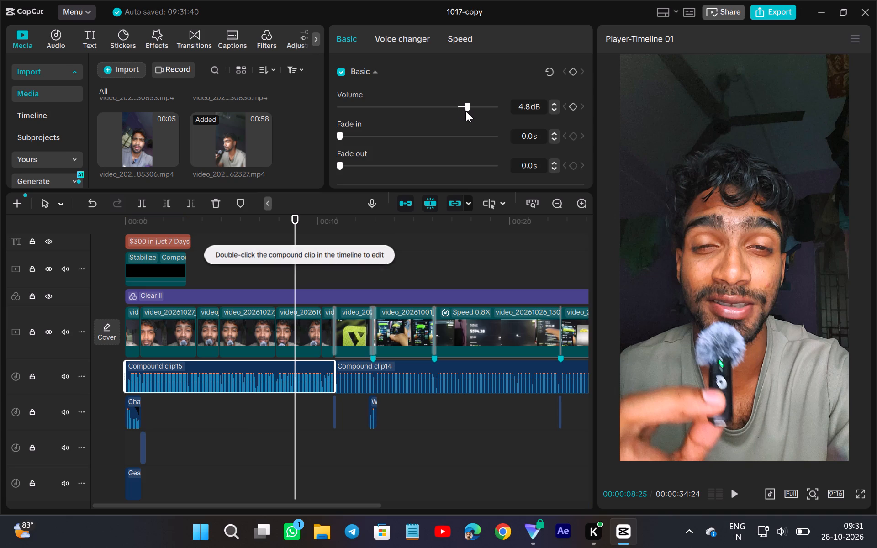
left_click_drag(465, 111, 468, 112)
triple_click(553, 107)
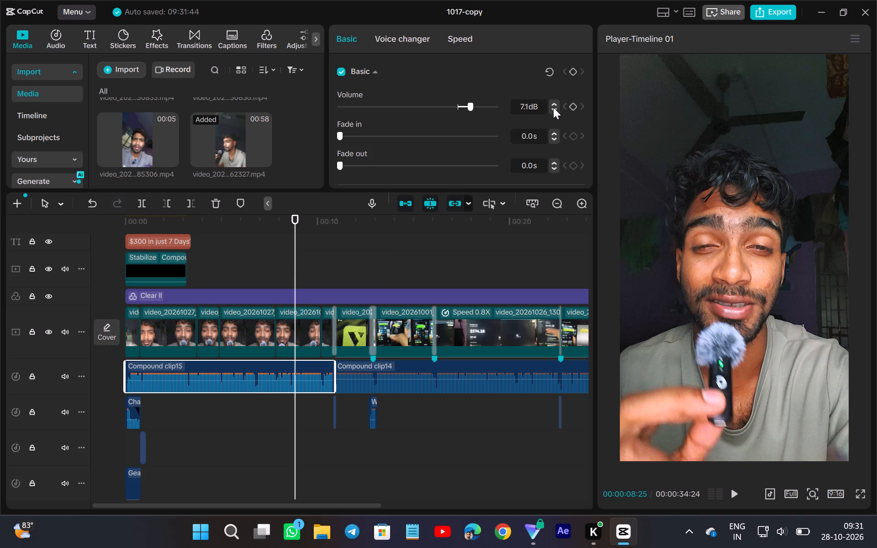
double_click(553, 107)
triple_click(553, 107)
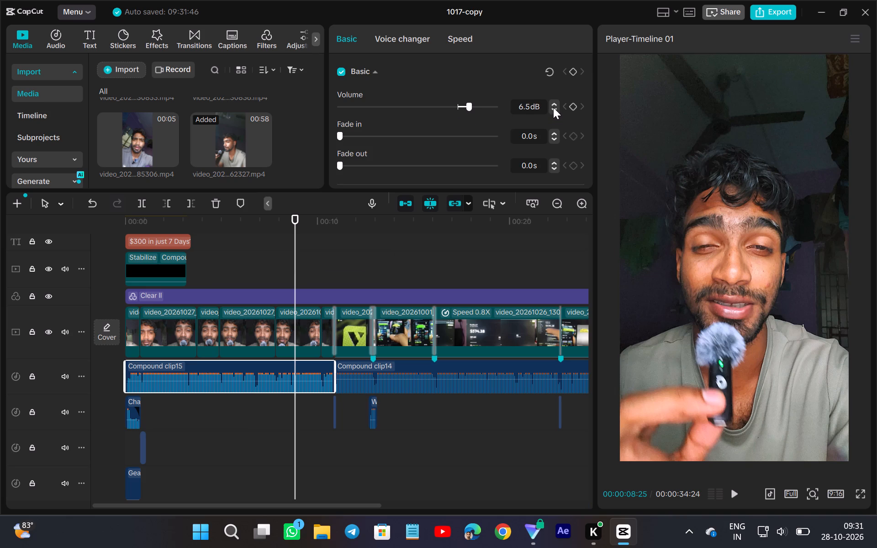
double_click(553, 107)
double_click(553, 107)
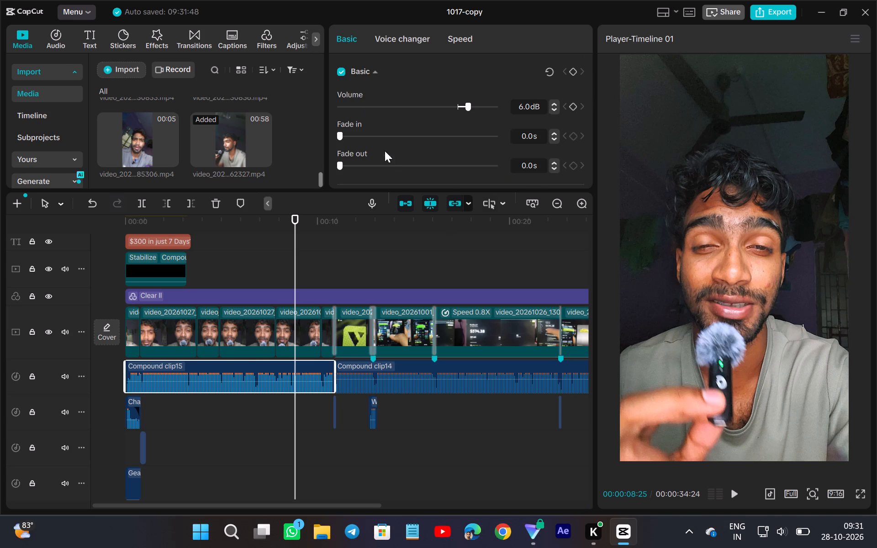
Turn on Enhance voice for the opening's compound voice audio, with intensity 75.
scroll(383, 164, "down", 1)
left_click(340, 102)
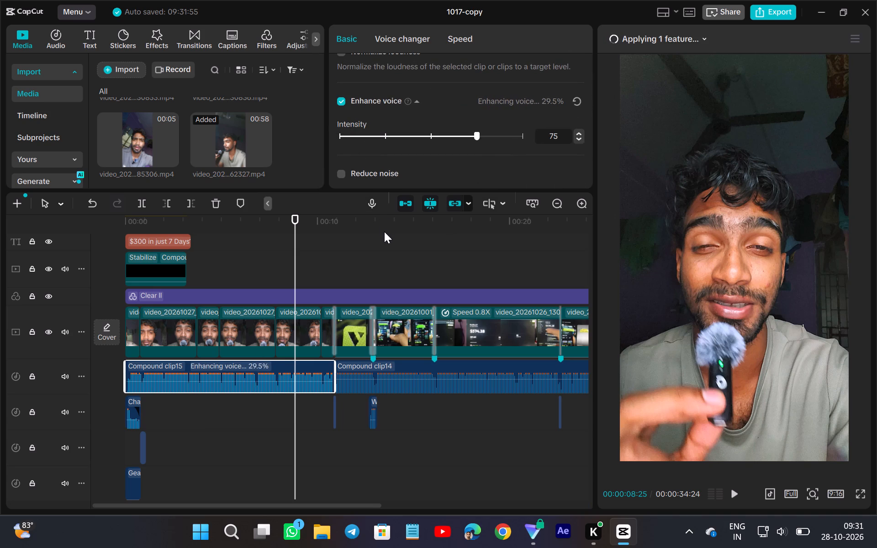
Extend the "$300 in just 7 Days?" title to the end of the last opening talking-head clip, about 11 seconds in.
left_click(183, 240)
left_click_drag(190, 239, 321, 287)
left_click_drag(322, 239, 322, 239)
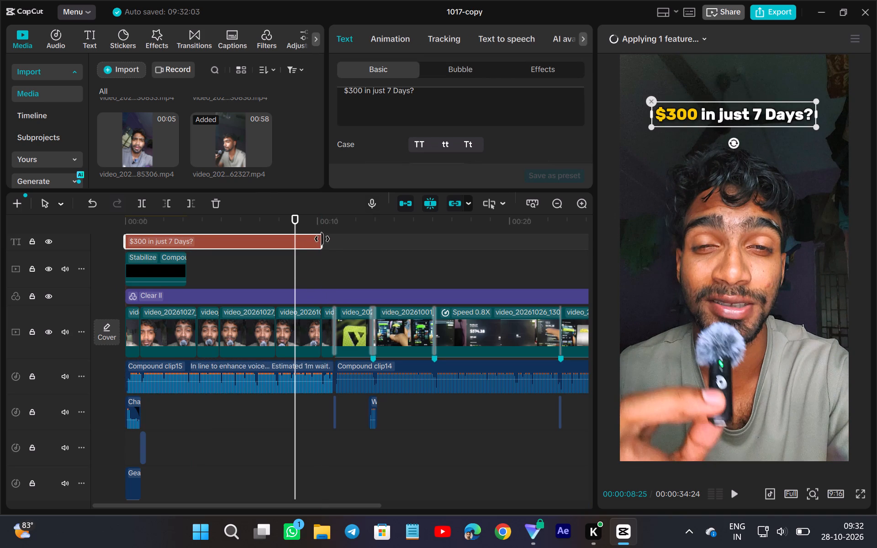
left_click_drag(322, 239, 328, 248)
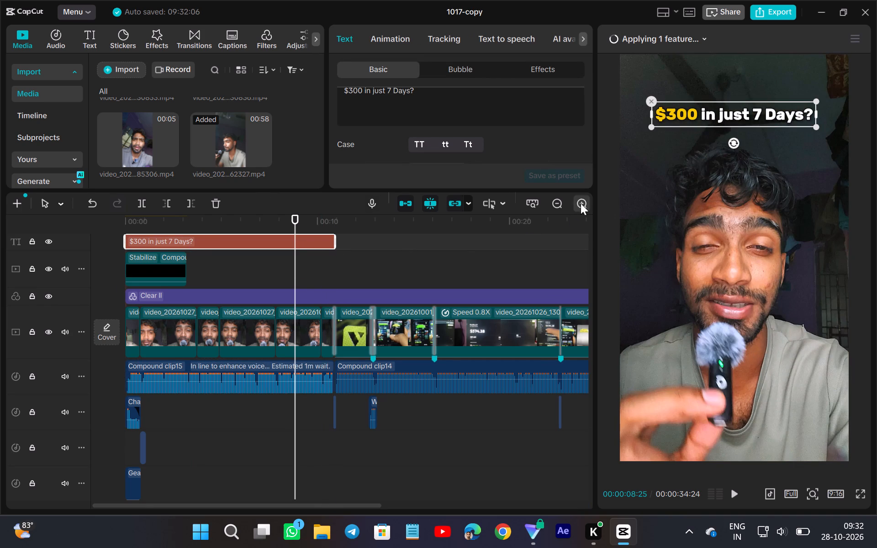
triple_click(581, 203)
scroll(493, 271, "left", 1)
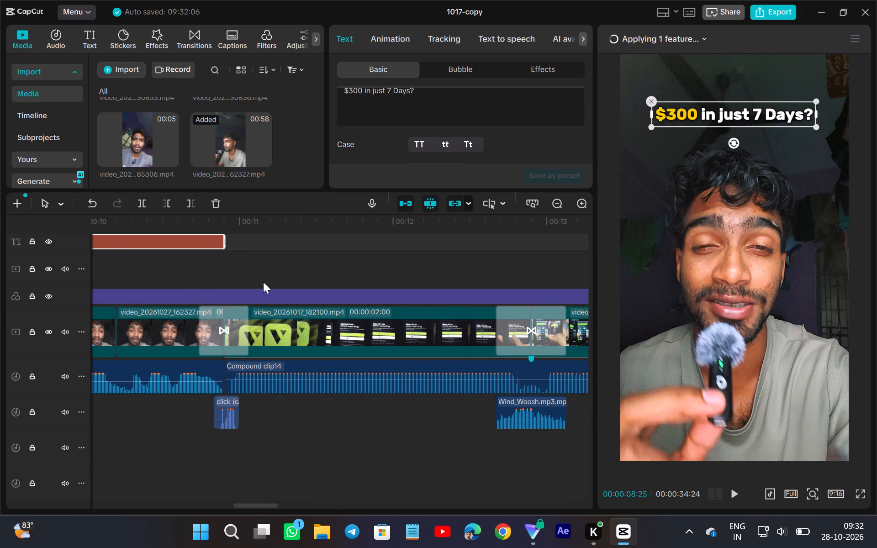
left_click_drag(223, 243, 223, 269)
Deselect the title and return the playhead to 00:00:00:00 to preview the opening frame.
scroll(228, 300, "down", 17, "ctrl")
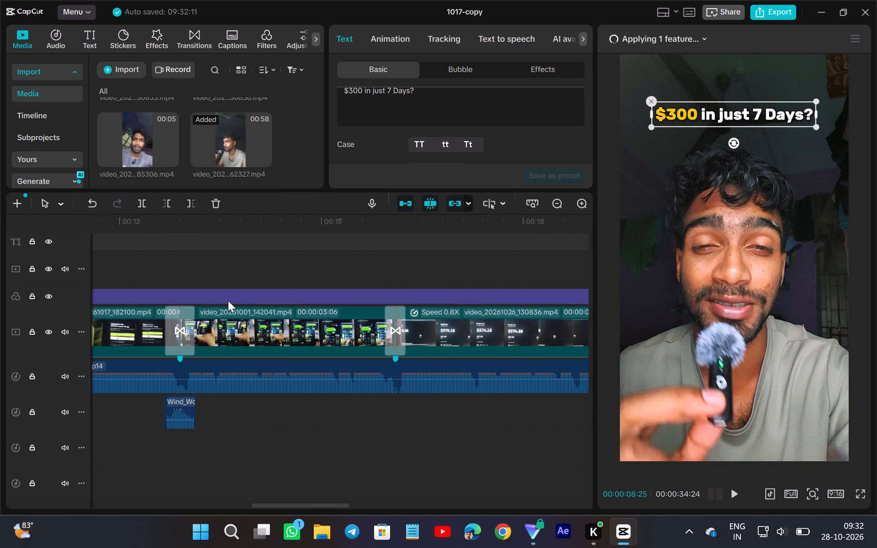
scroll(228, 300, "down", 11, "ctrl")
scroll(228, 300, "right", 12)
scroll(187, 341, "right", 1)
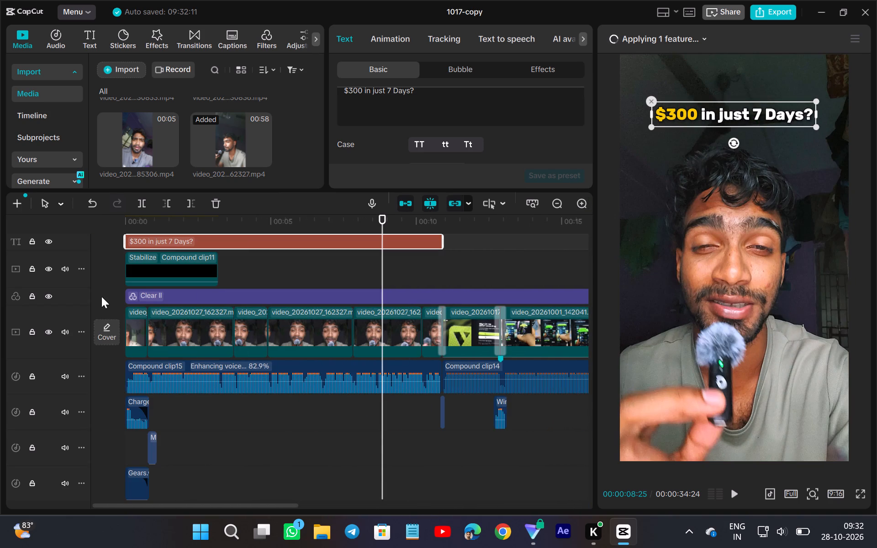
left_click(108, 290)
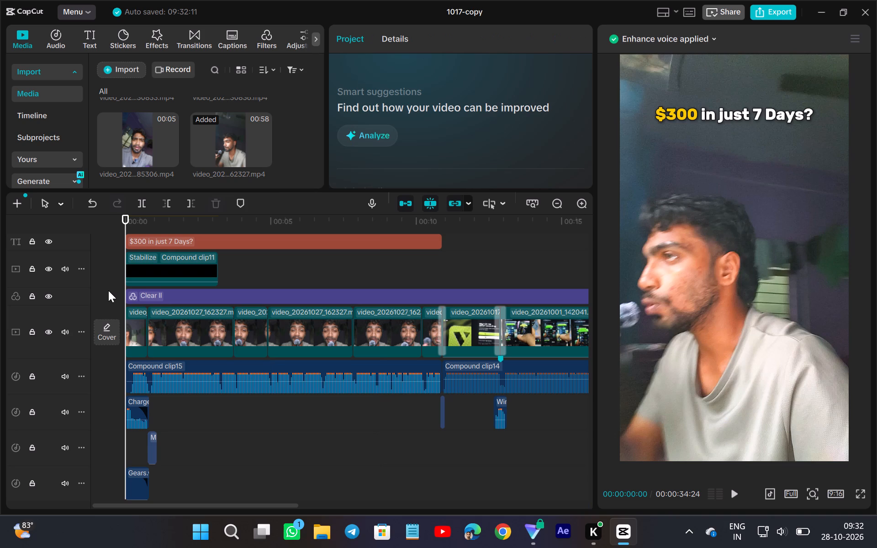
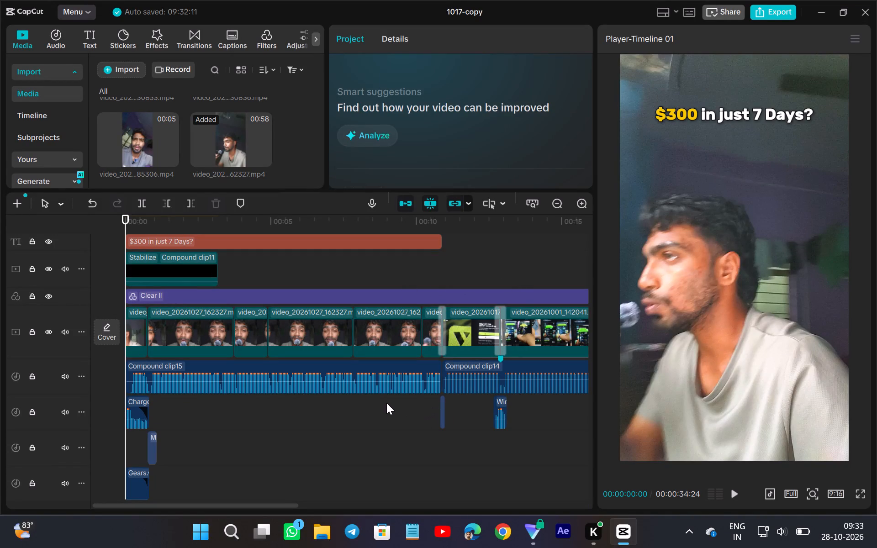
Look over the rest of the timeline to its end, including the existing caption and title tracks.
scroll(488, 423, "left", 3)
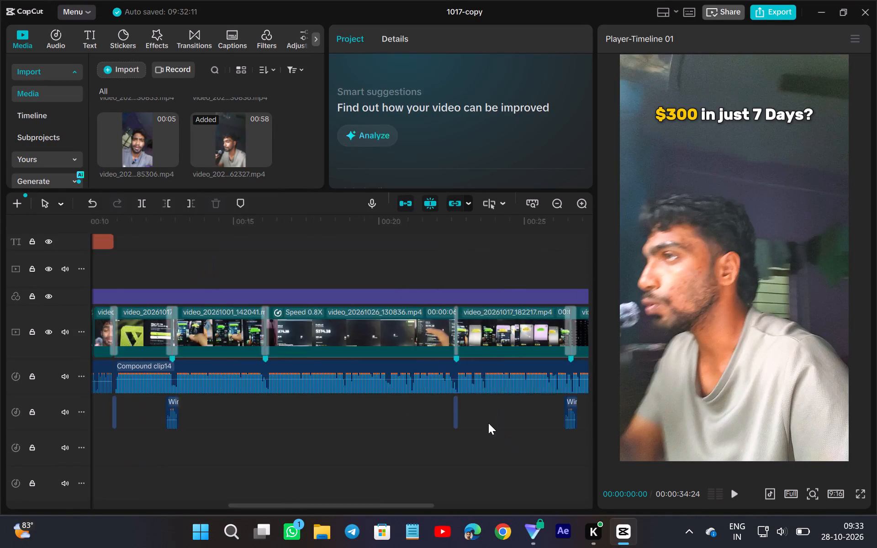
scroll(488, 423, "left", 7)
scroll(488, 423, "down", 8, "ctrl")
scroll(488, 423, "up", 8)
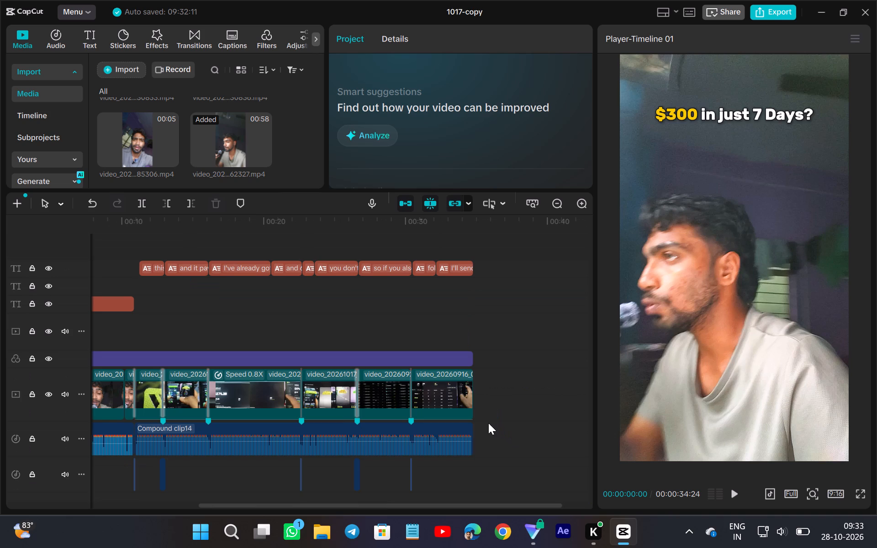
scroll(378, 289, "up", 1)
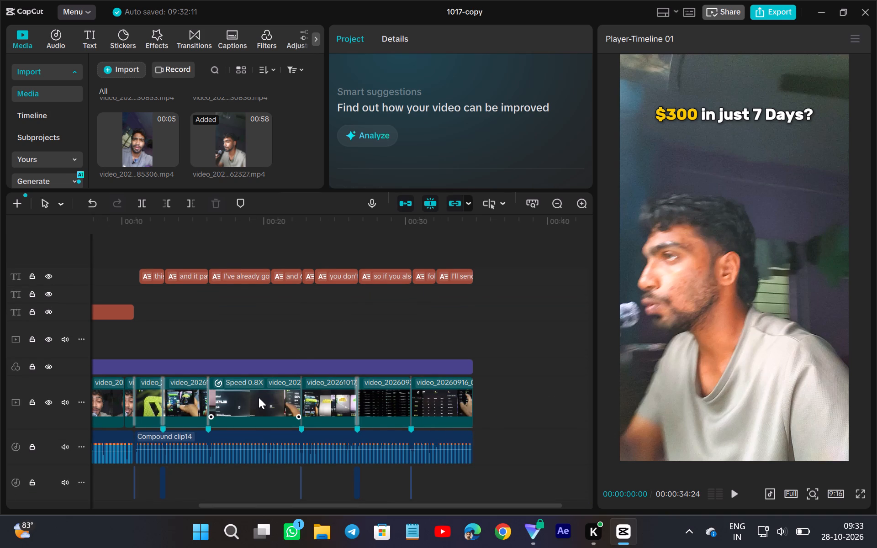
scroll(259, 397, "right", 16)
Generate new captions using the first favorite caption template, with Delete current captions enabled.
left_click(219, 454)
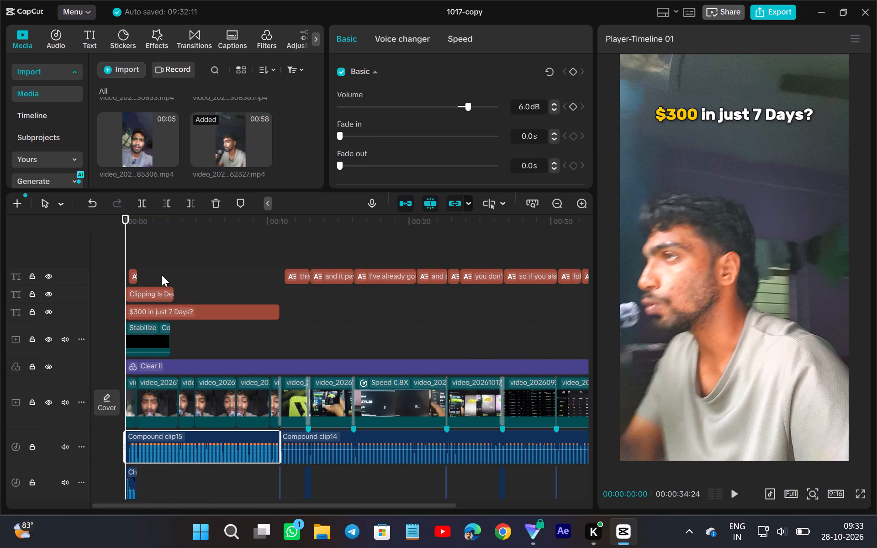
left_click(227, 37)
scroll(227, 37, "up", 1)
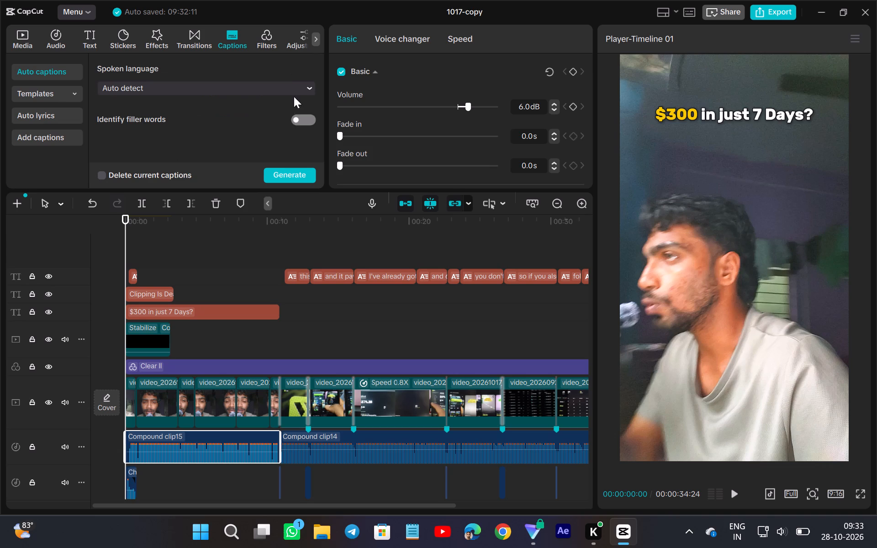
scroll(279, 125, "down", 4)
scroll(248, 128, "up", 2)
left_click(55, 94)
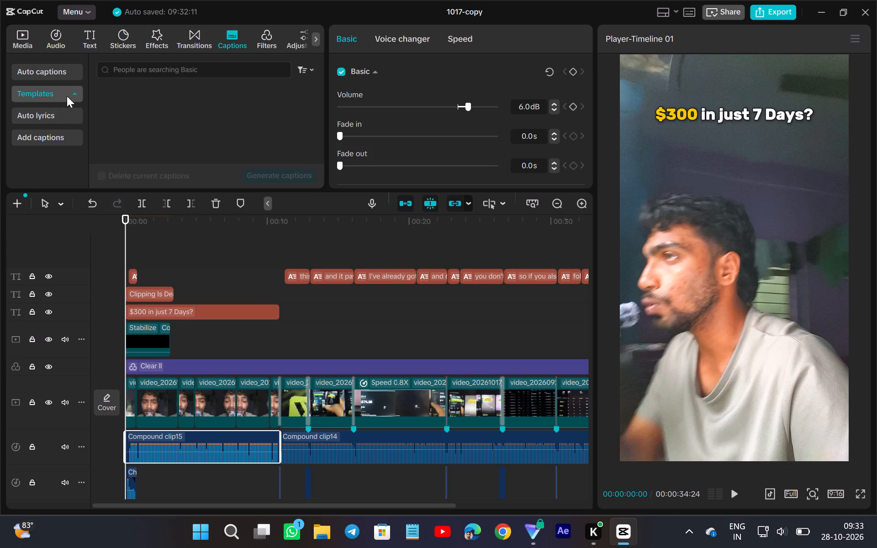
scroll(183, 122, "down", 2)
scroll(189, 124, "up", 2)
scroll(213, 130, "down", 1)
scroll(179, 121, "up", 1)
left_click(63, 110)
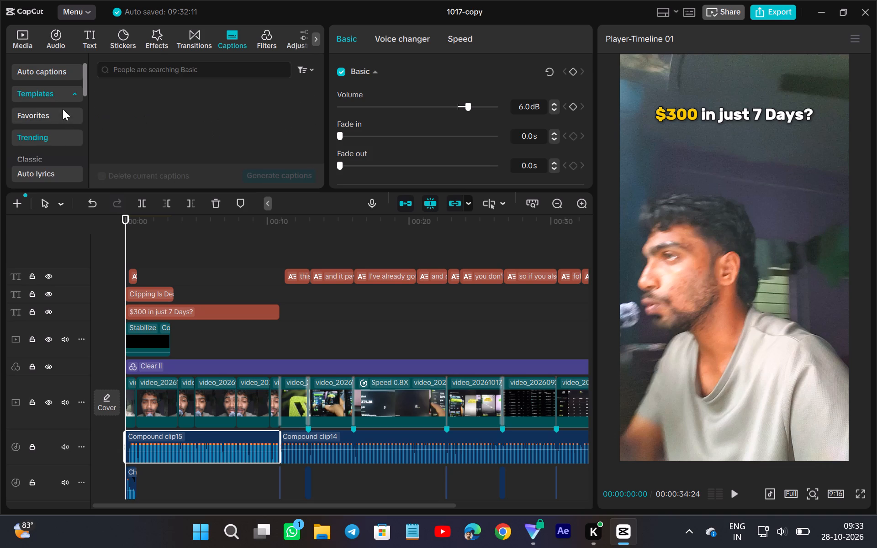
left_click(142, 113)
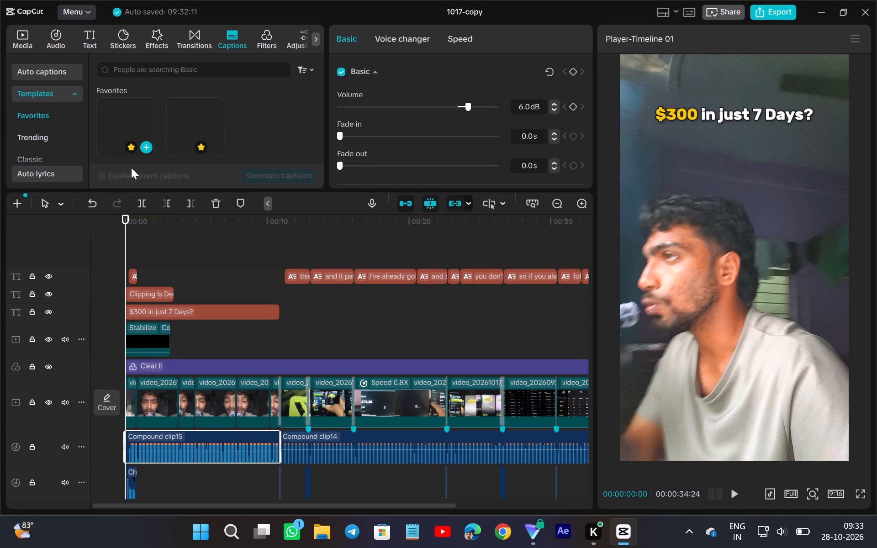
left_click(98, 171)
left_click(264, 178)
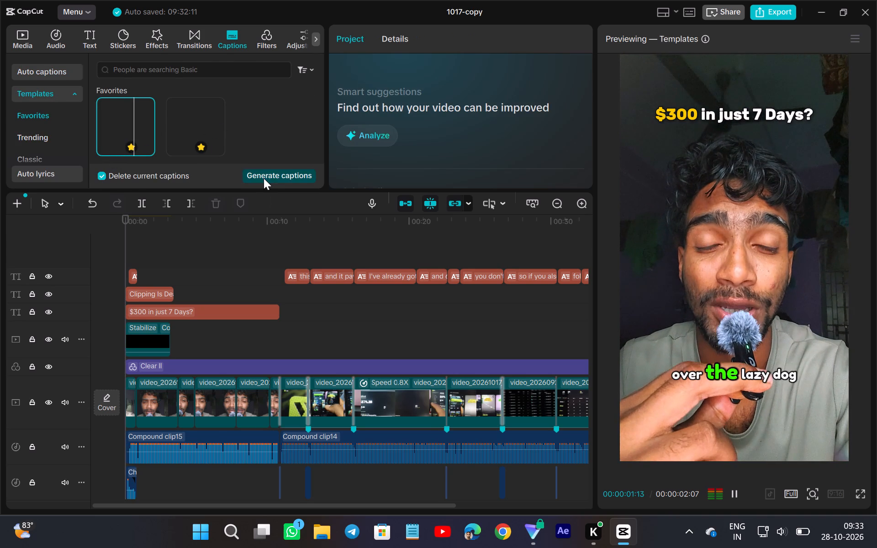
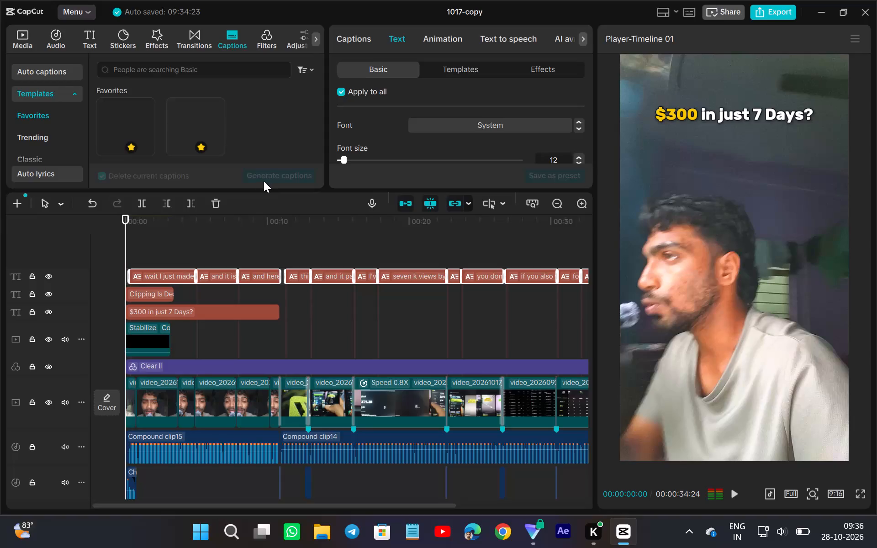
Set the font size of all generated captions to 8.
scroll(264, 181, "up", 1)
scroll(264, 181, "down", 1)
scroll(264, 181, "up", 7)
scroll(264, 181, "down", 1)
scroll(264, 181, "up", 1)
triple_click(581, 161)
left_click(581, 161)
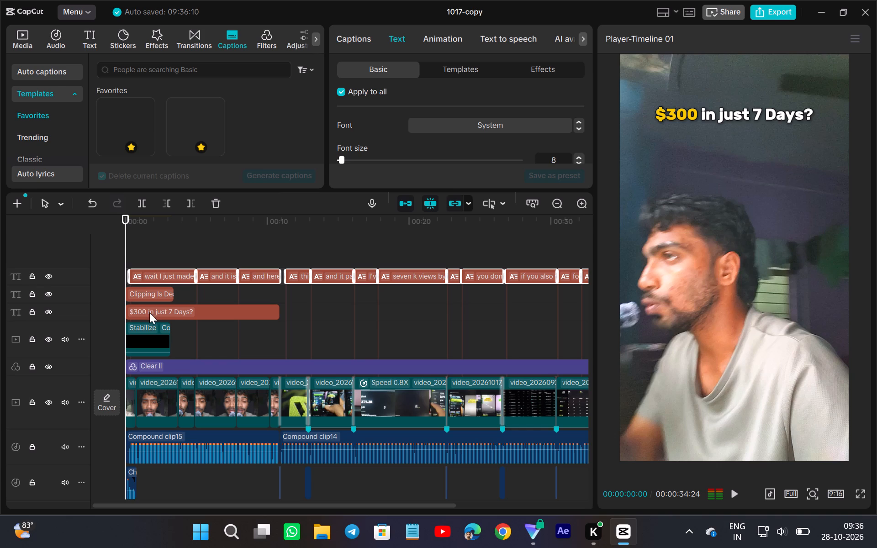
Play through the video from the start to check the resized captions against the footage.
left_click_drag(130, 238, 143, 246)
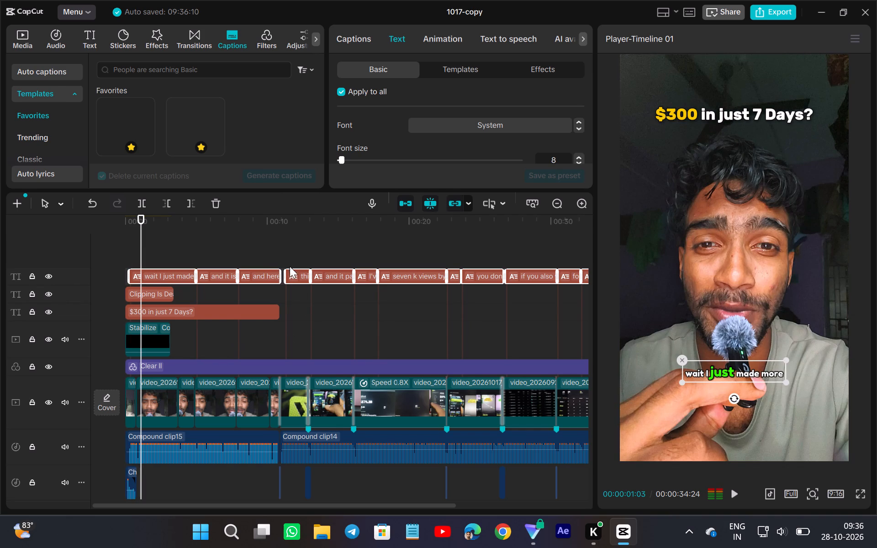
left_click(285, 248)
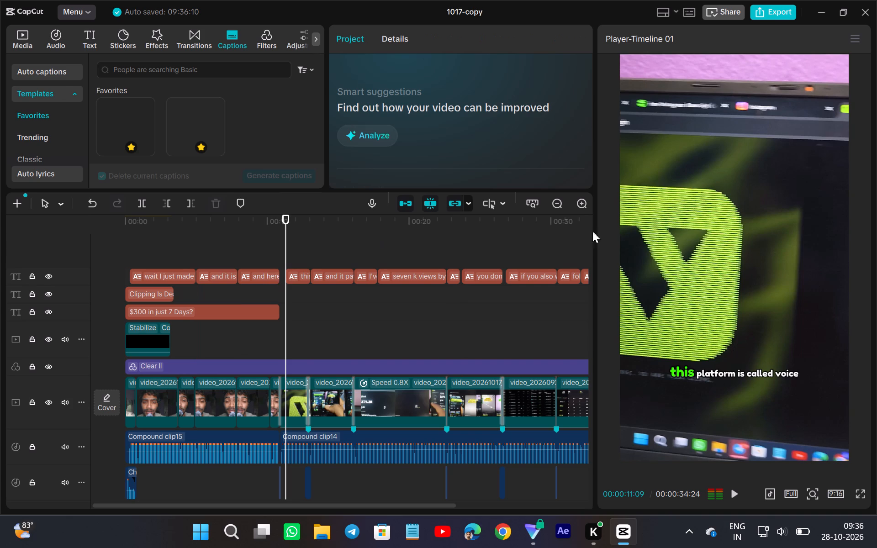
double_click(584, 197)
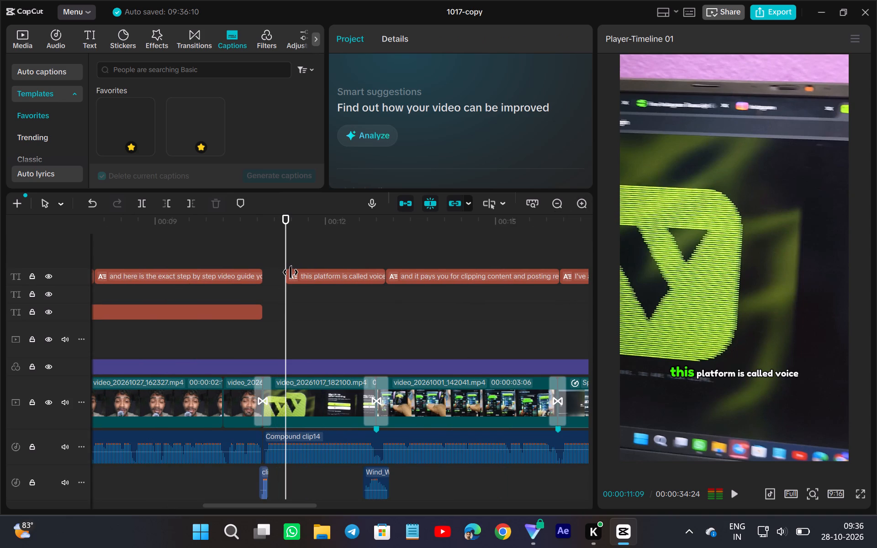
scroll(291, 273, "down", 9)
scroll(291, 273, "down", 12, "ctrl")
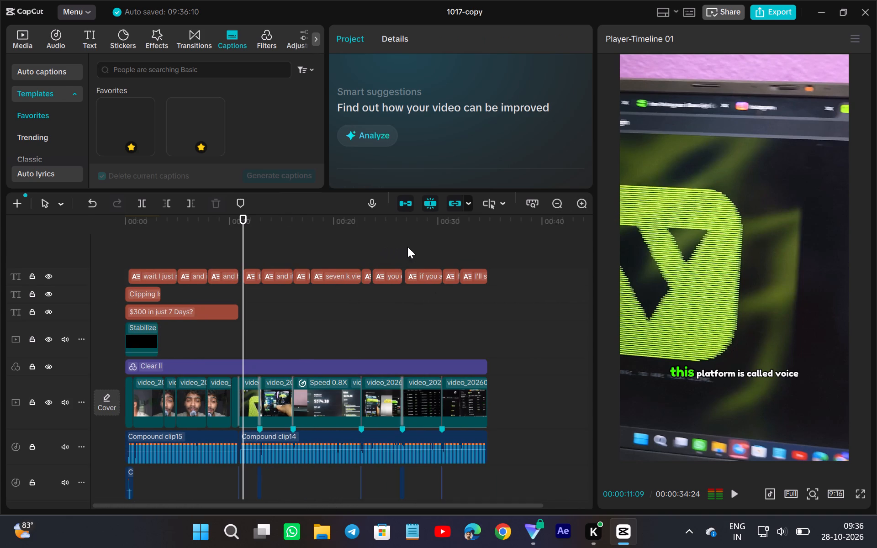
scroll(279, 285, "up", 3)
scroll(520, 293, "up", 1)
scroll(730, 419, "down", 1)
scroll(749, 436, "up", 1)
scroll(75, 363, "down", 1)
left_click(105, 327)
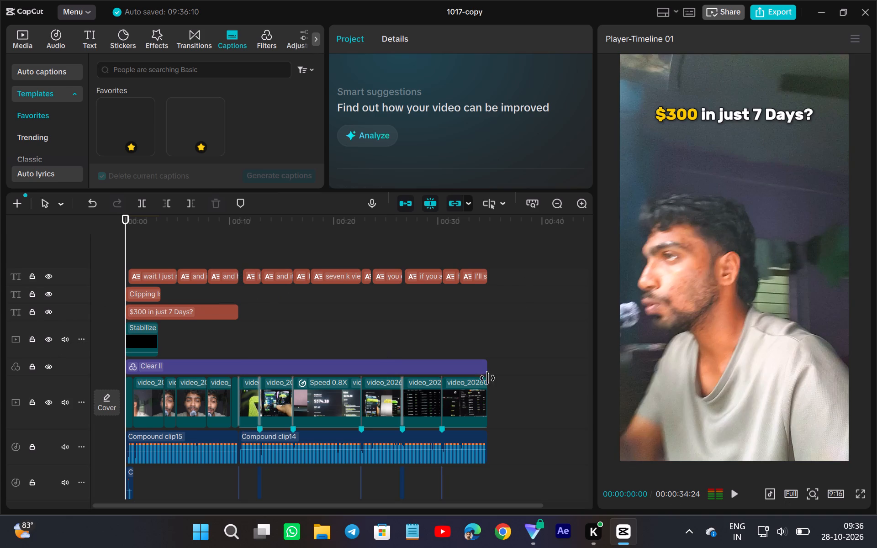
left_click(732, 492)
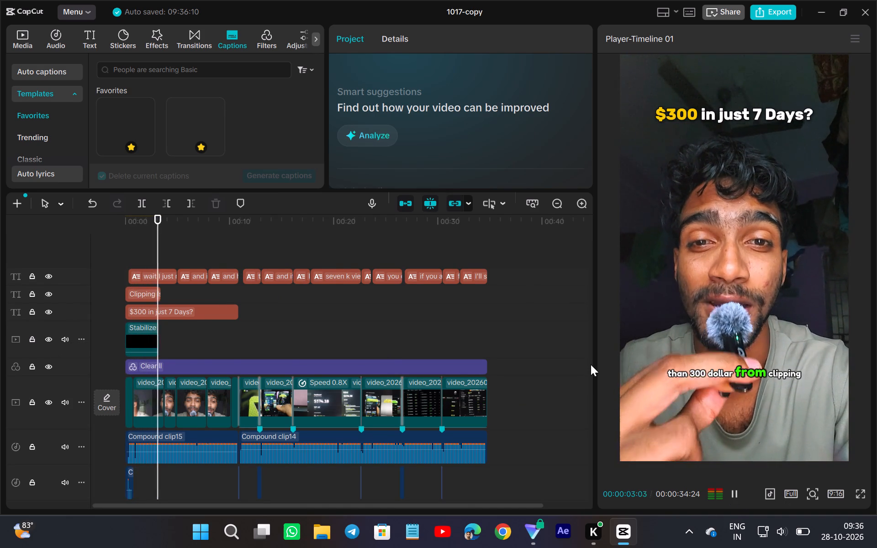
scroll(591, 364, "up", 1)
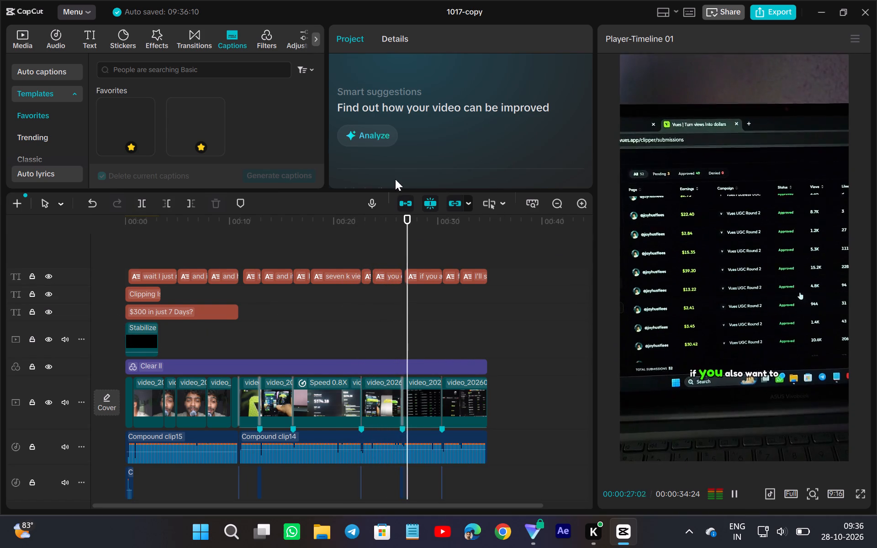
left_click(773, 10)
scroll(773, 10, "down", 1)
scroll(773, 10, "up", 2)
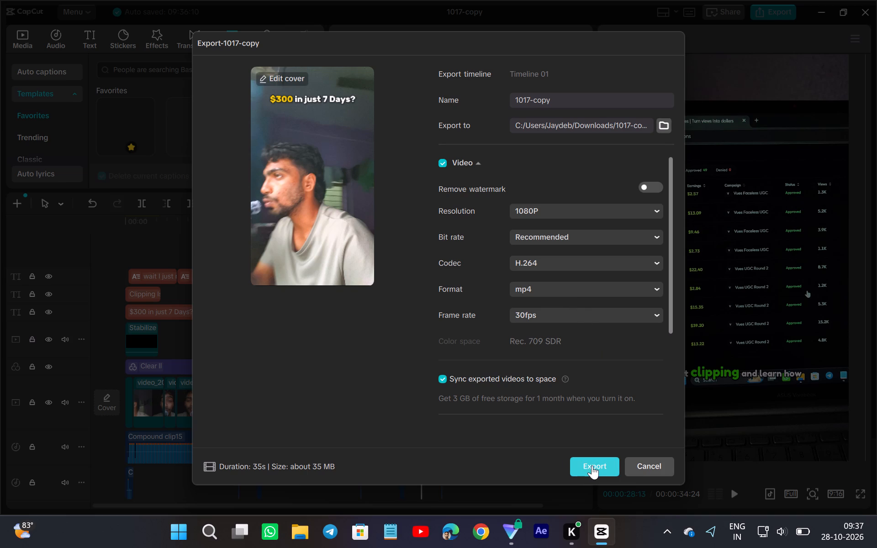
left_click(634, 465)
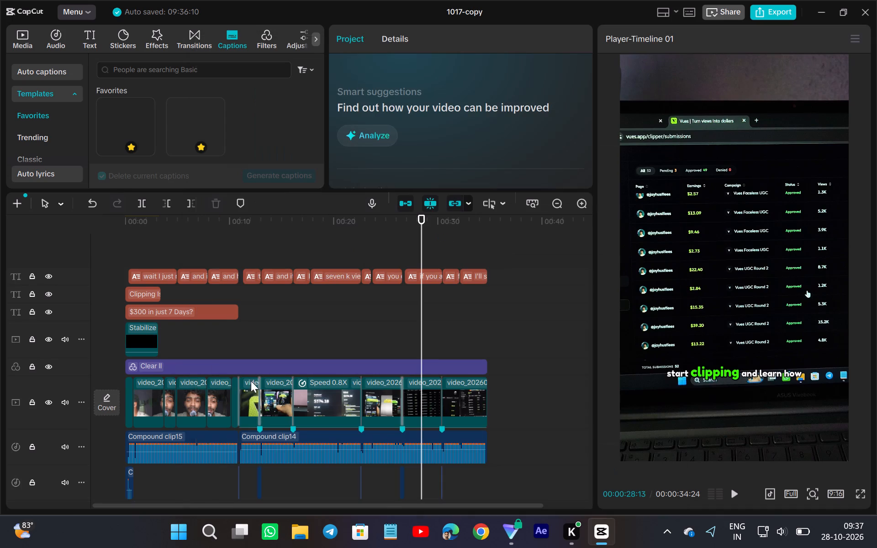
Move the stabilized compound clip overlay at the start so its $374.18 earnings card sits just below the title.
left_click(106, 293)
left_click(143, 333)
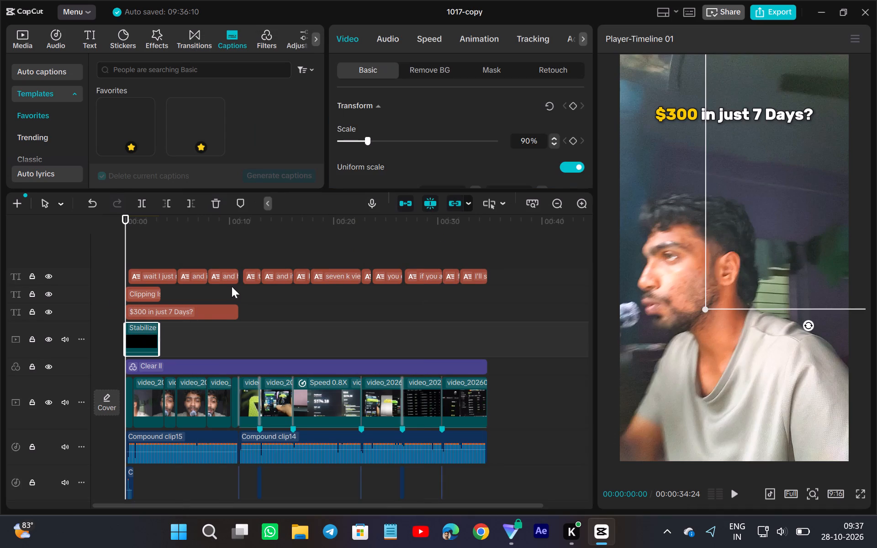
left_click_drag(792, 215, 711, 331)
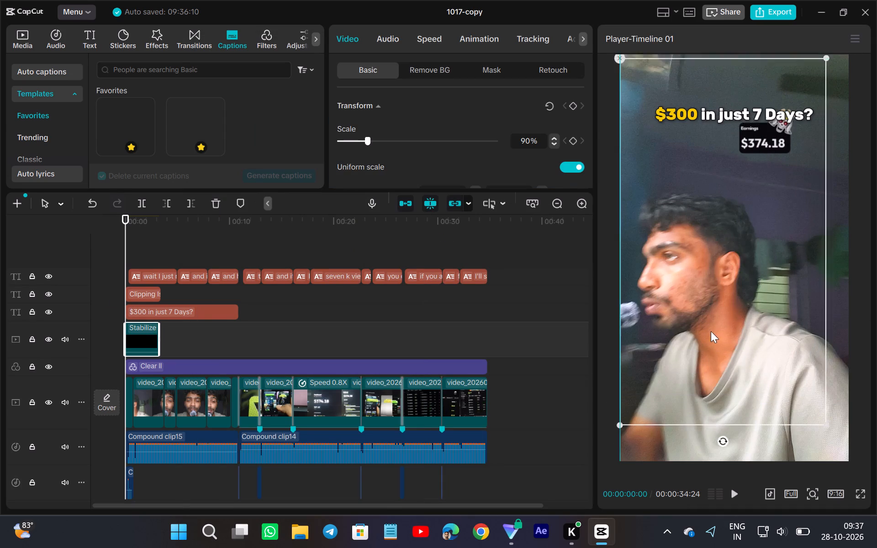
left_click_drag(711, 331, 724, 345)
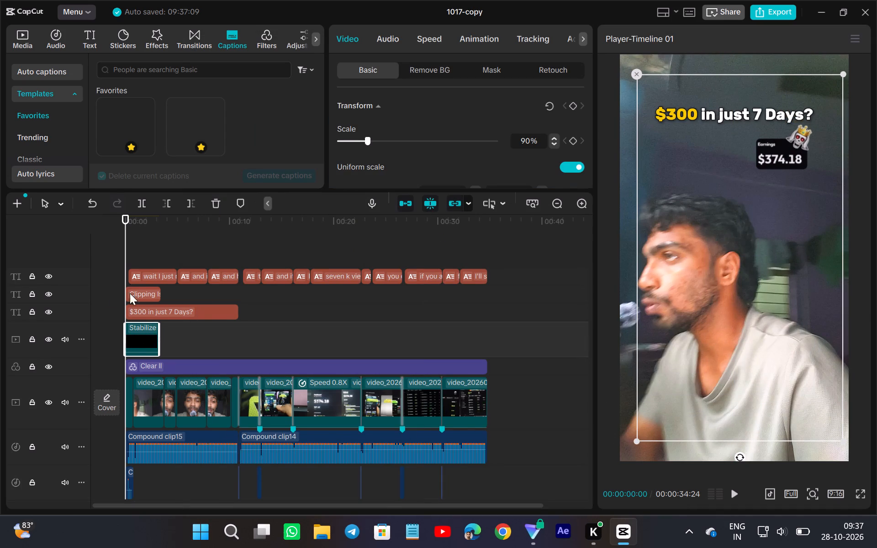
left_click_drag(126, 249, 153, 258)
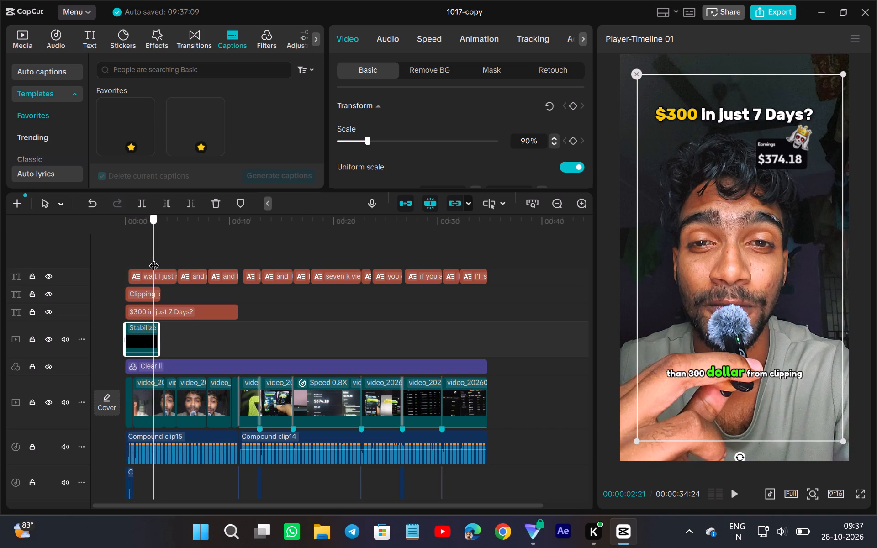
left_click_drag(153, 258, 93, 274)
scroll(151, 261, "up", 3)
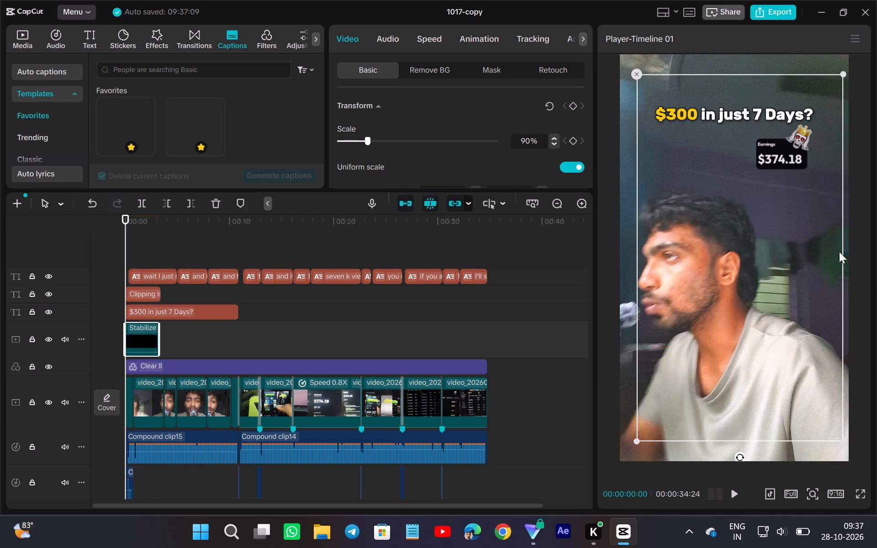
Scale the earnings overlay to 86% and align its right edge with the video frame, keeping the card below the title.
left_click_drag(637, 443, 650, 432)
left_click_drag(767, 291, 769, 284)
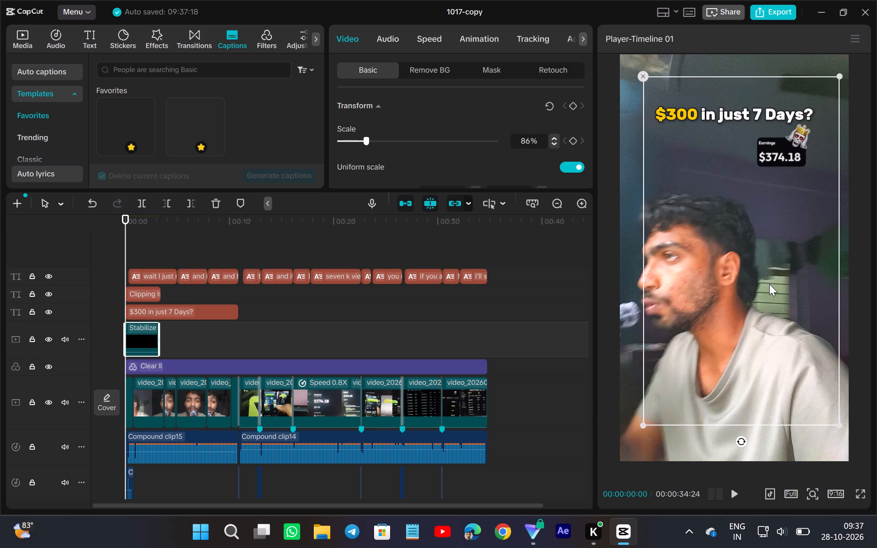
left_click_drag(769, 284, 776, 283)
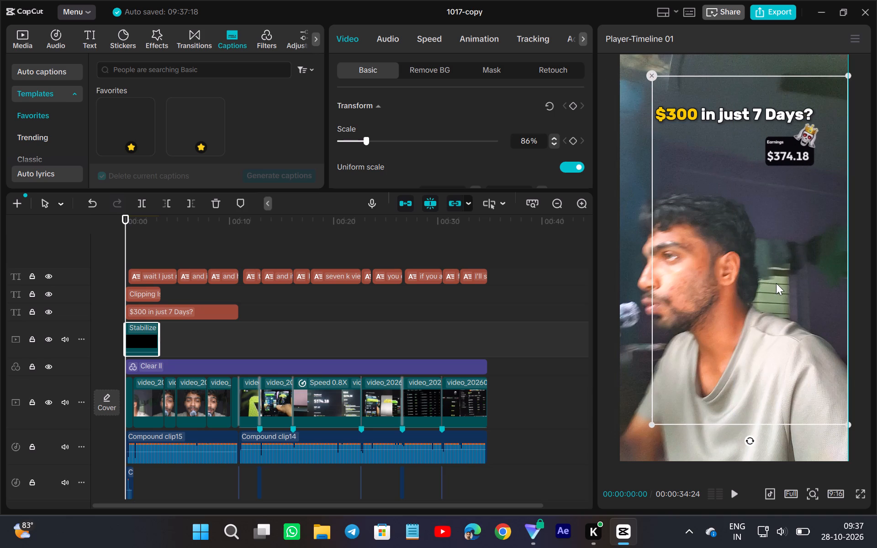
left_click_drag(776, 283, 776, 286)
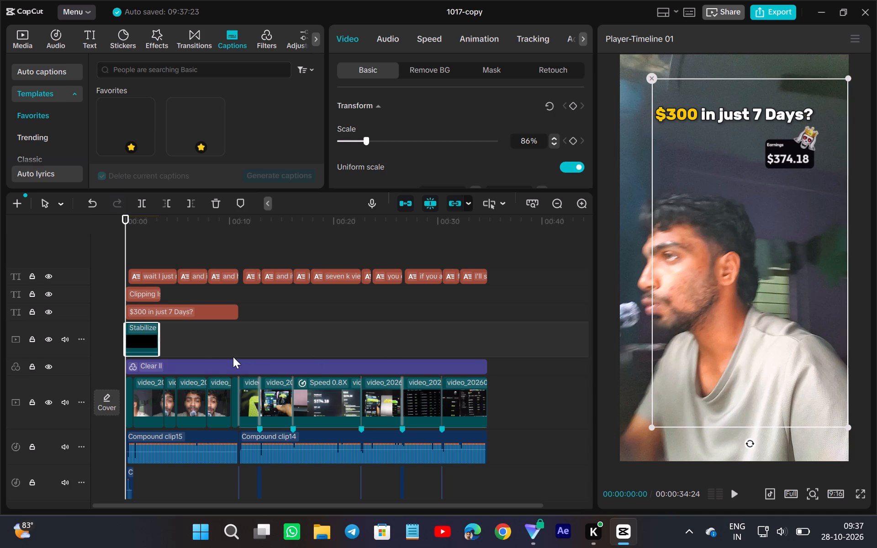
Extend the end of the earnings overlay clip to about 8 seconds on the timeline.
left_click_drag(159, 333, 224, 348)
scroll(163, 336, "down", 1)
scroll(195, 343, "up", 1)
scroll(195, 343, "down", 1)
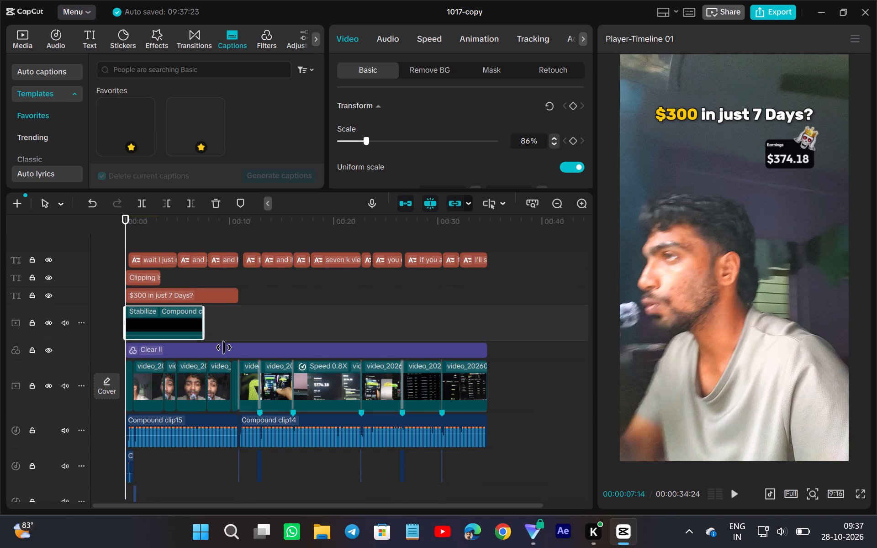
left_click_drag(224, 348, 252, 352)
scroll(242, 351, "up", 1)
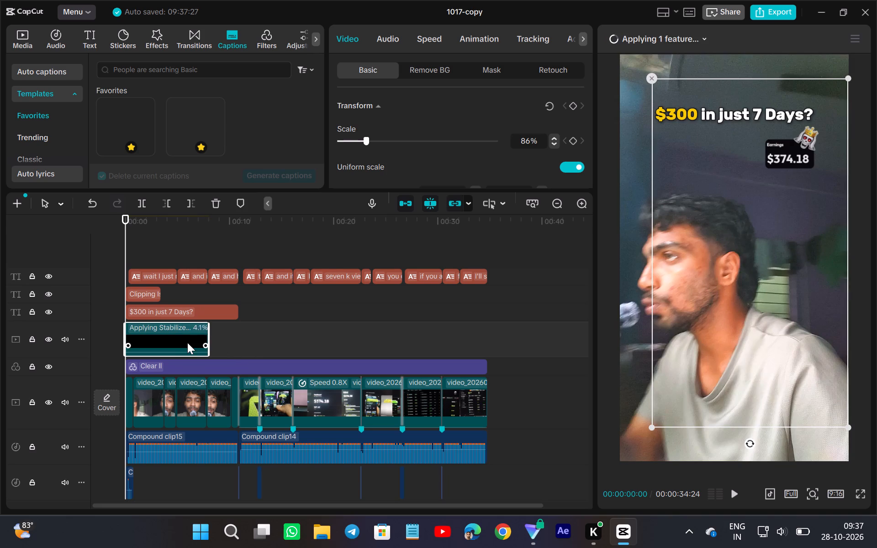
Duplicate the earnings overlay clip and place the copy on the track above, starting where the first one ends.
right_click(169, 342)
scroll(199, 332, "up", 1)
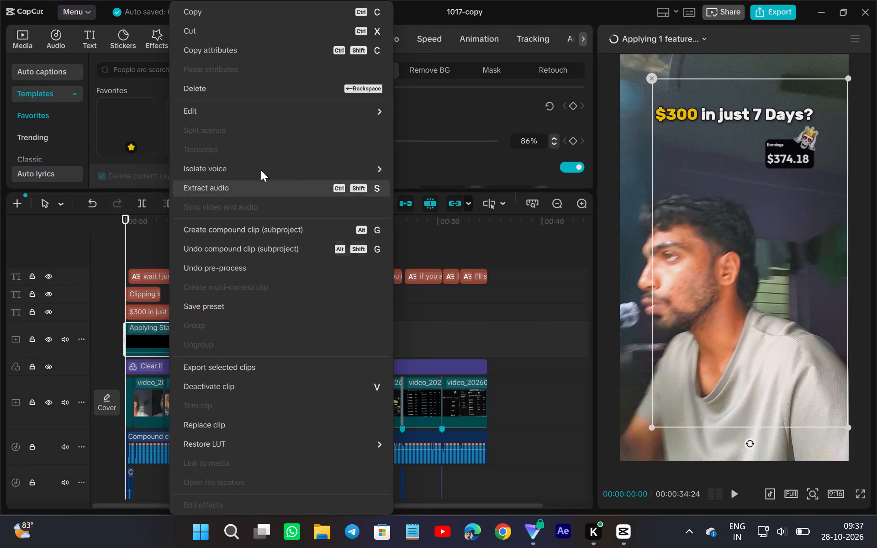
left_click(253, 12)
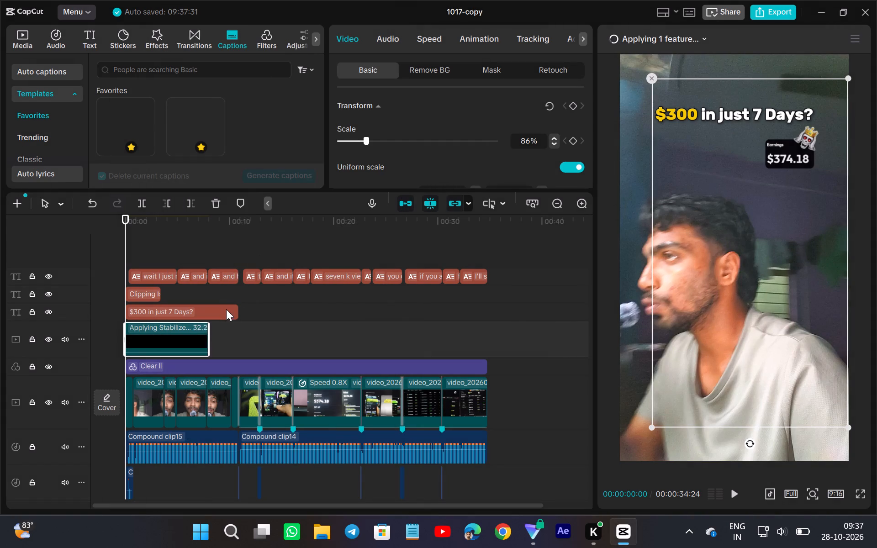
left_click(215, 295)
right_click(228, 337)
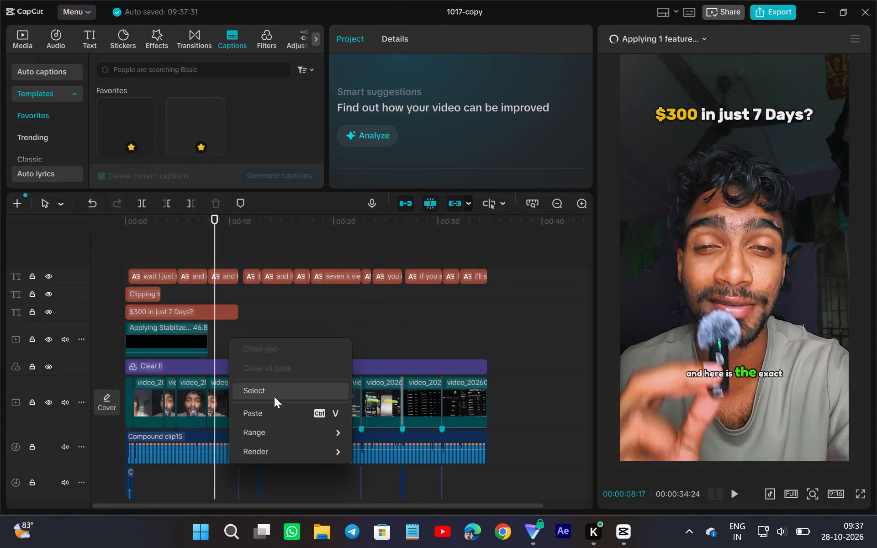
left_click(266, 414)
left_click_drag(215, 332, 196, 351)
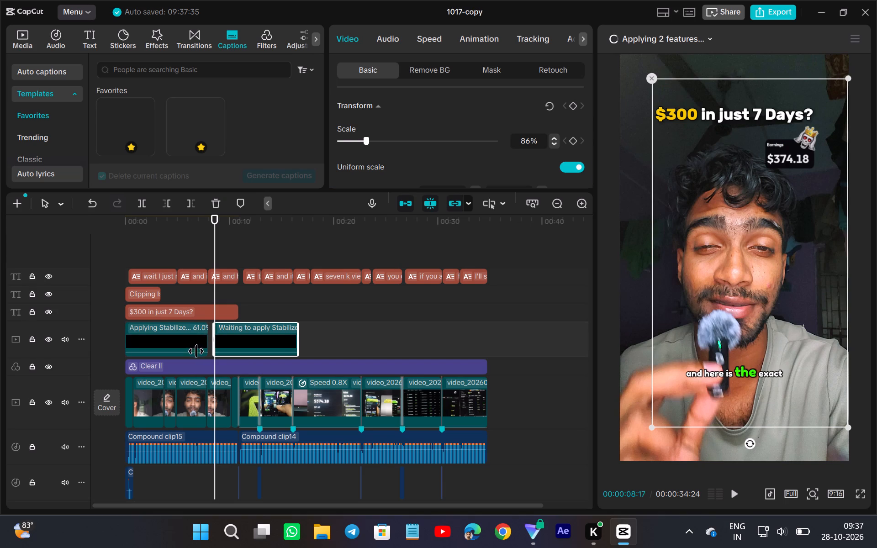
left_click_drag(196, 351, 195, 351)
left_click_drag(234, 336, 224, 334)
left_click_drag(252, 342, 248, 383)
left_click_drag(241, 346, 249, 386)
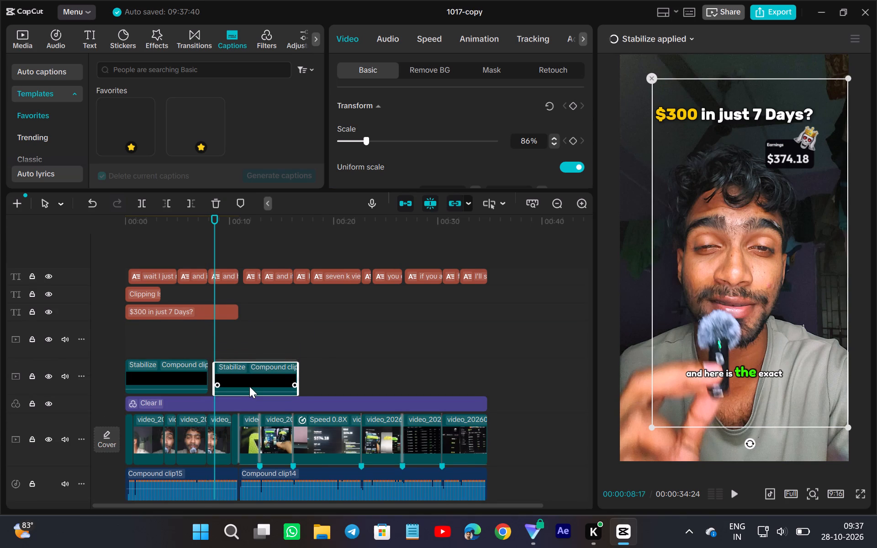
left_click_drag(249, 386, 247, 385)
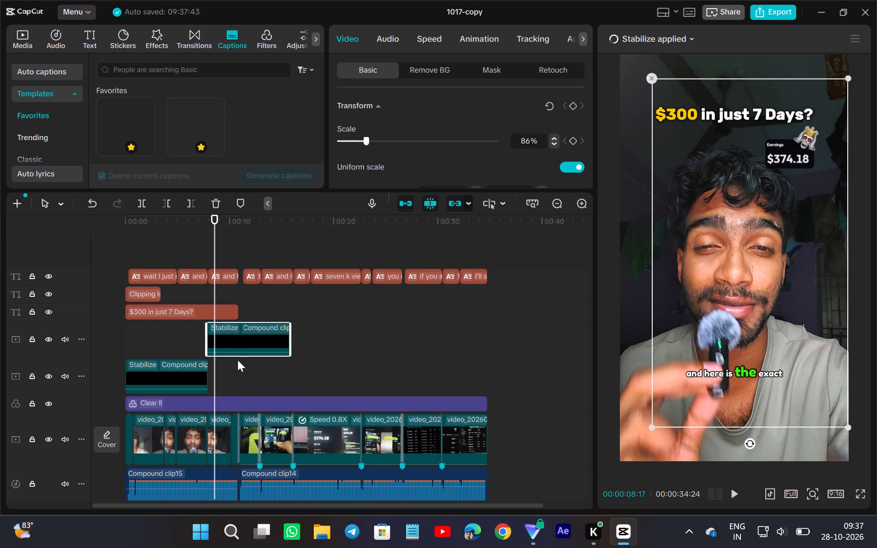
Trim the duplicated overlay's end to match the end of the "$300 in just 7 Days?" title.
left_click_drag(292, 334, 235, 368)
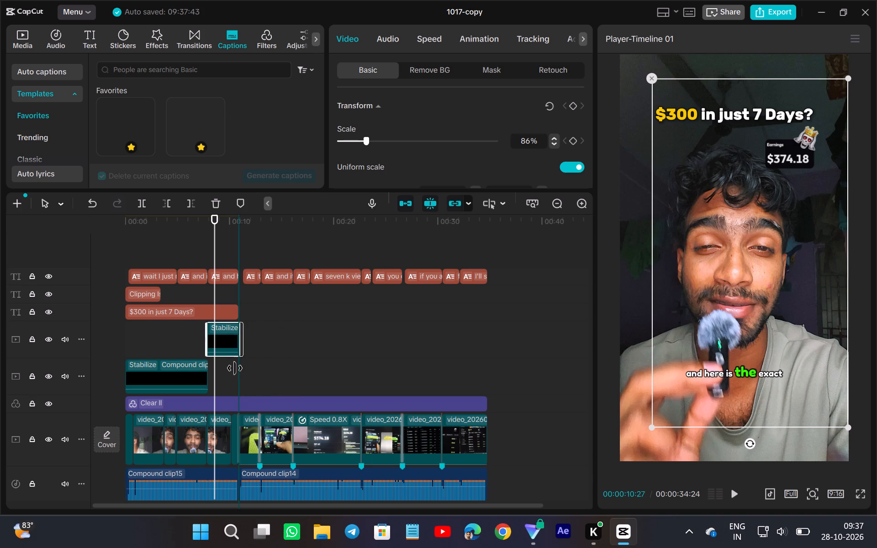
left_click_drag(235, 368, 236, 377)
scroll(239, 374, "up", 1)
scroll(240, 374, "down", 1)
scroll(236, 377, "up", 2)
Play the opening section from the start and check that the earnings overlay runs continuously and ends with the title.
left_click(119, 347)
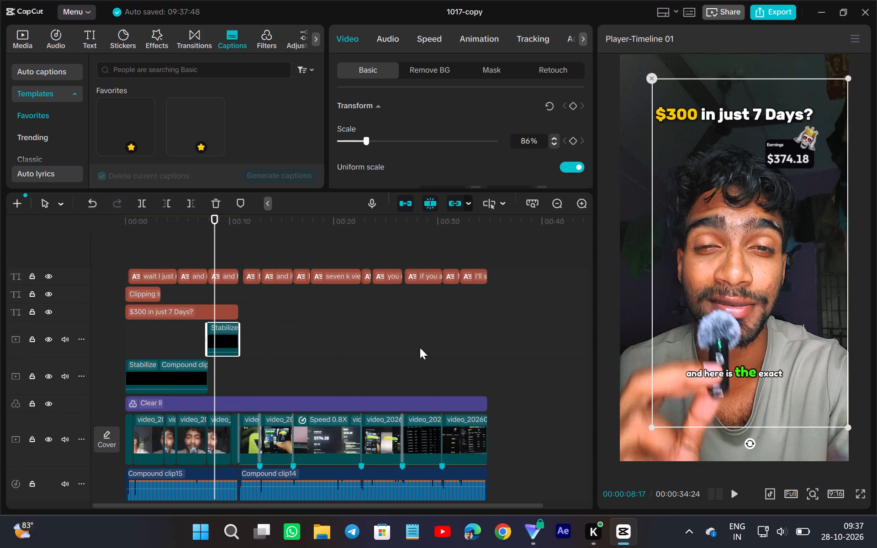
left_click(97, 365)
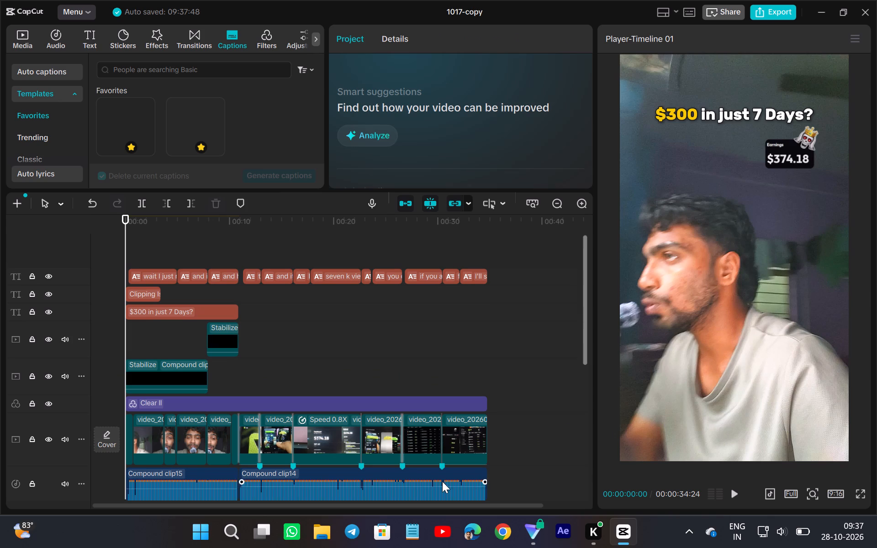
left_click(728, 499)
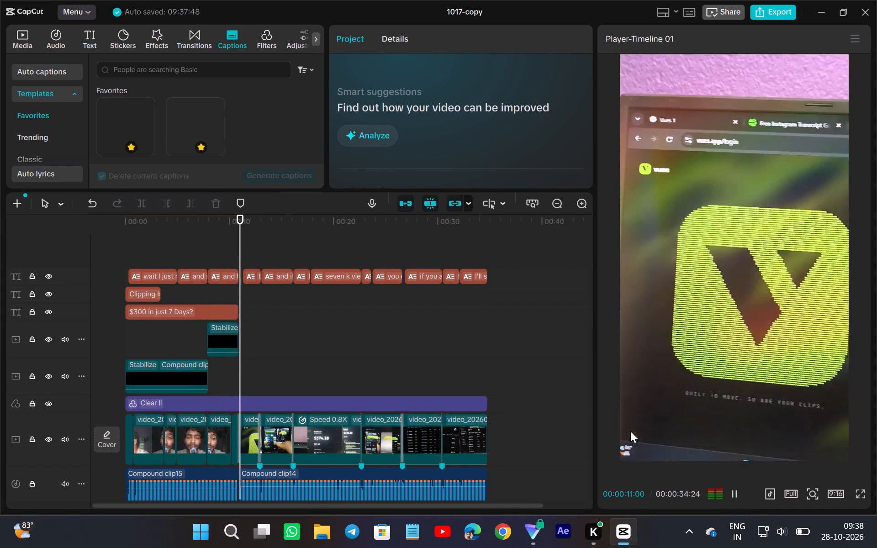
left_click(223, 290)
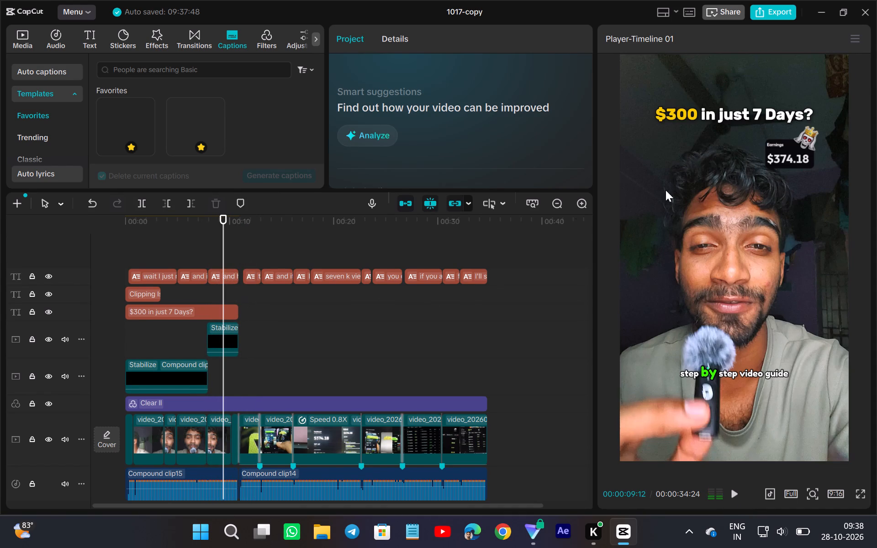
triple_click(586, 202)
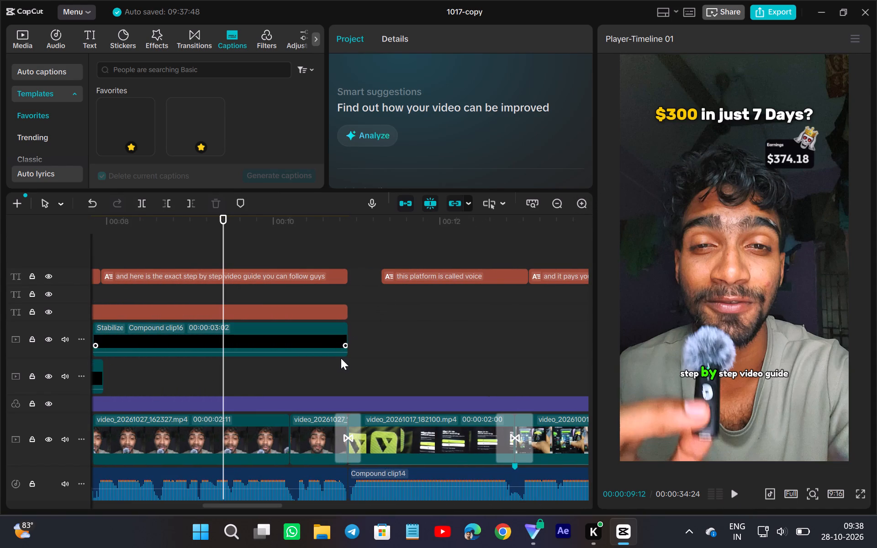
Export the video as 1017-copy using the existing 1080P, H.264, mp4 and 30fps settings.
left_click(770, 4)
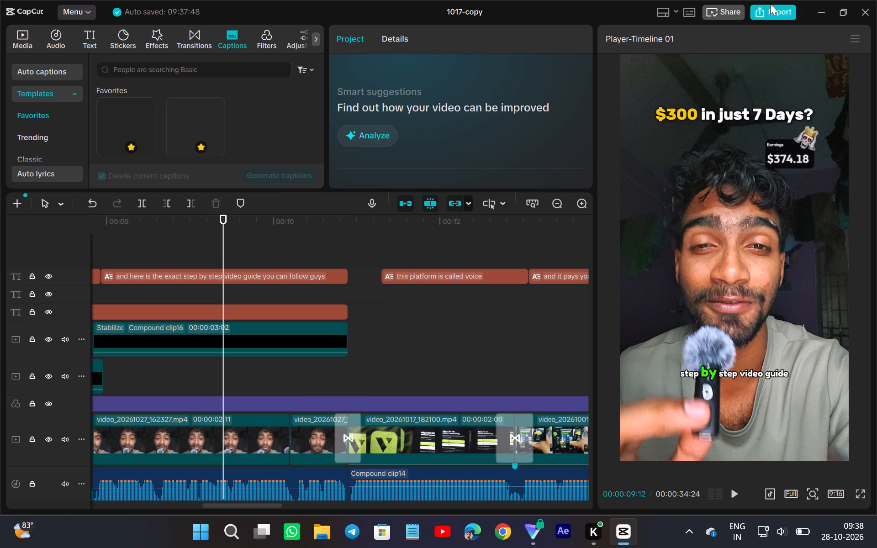
left_click(767, 8)
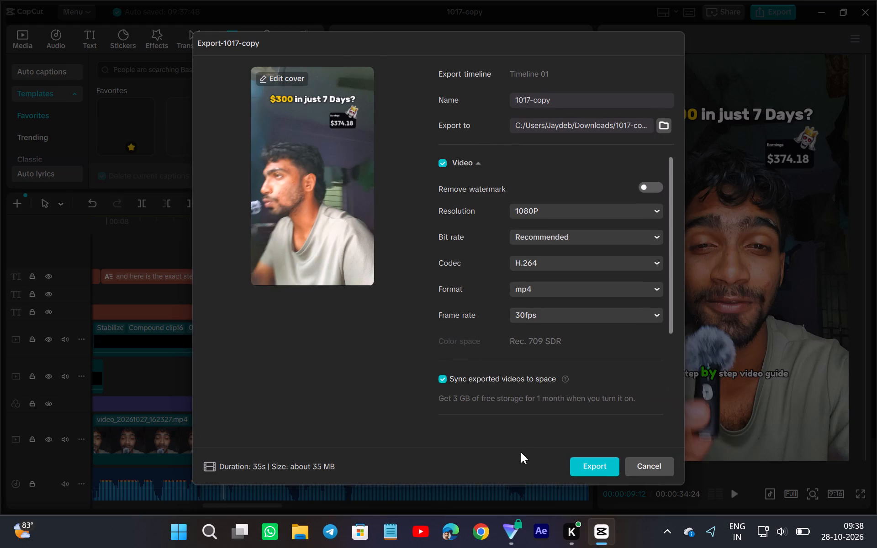
left_click(598, 467)
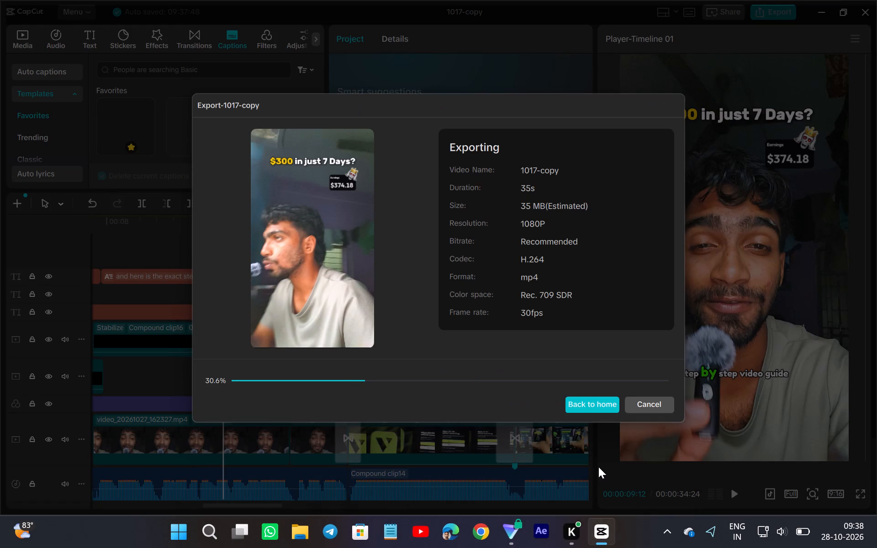
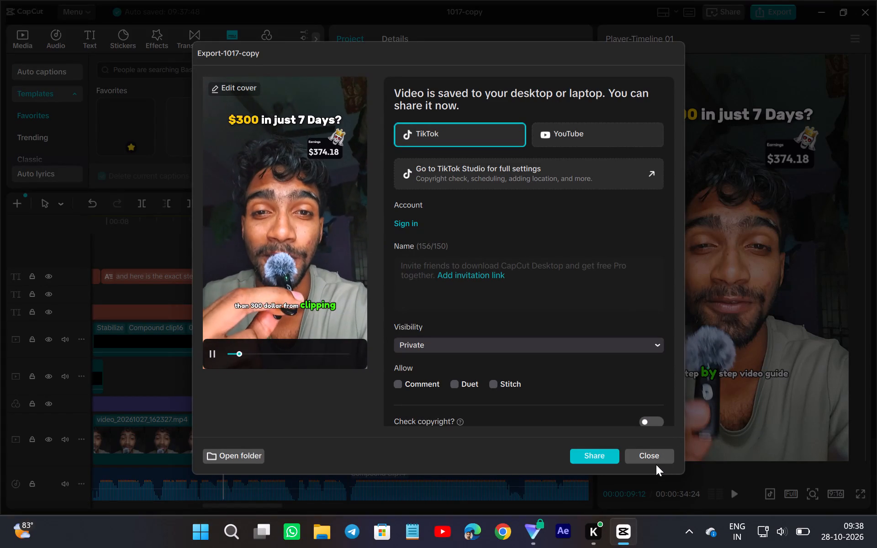
Dismiss the finished export's sharing dialog without sharing the video, and close the 1017-copy project window.
scroll(656, 463, "down", 1)
scroll(656, 463, "up", 3)
left_click(656, 463)
scroll(656, 463, "up", 4)
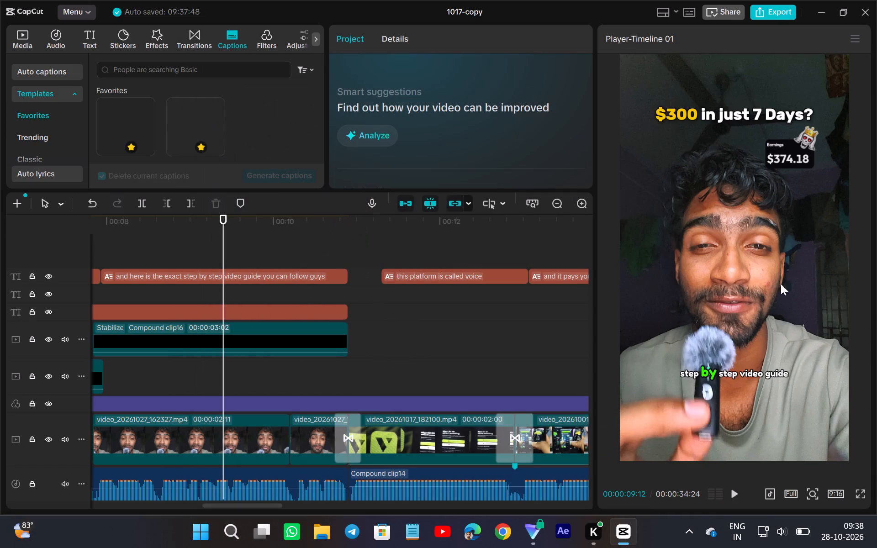
scroll(862, 5, "up", 1)
left_click(862, 5)
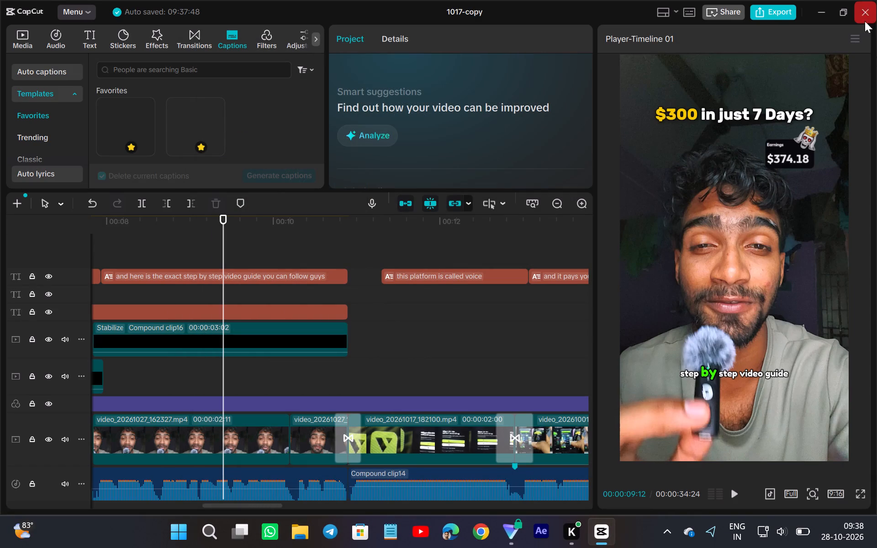
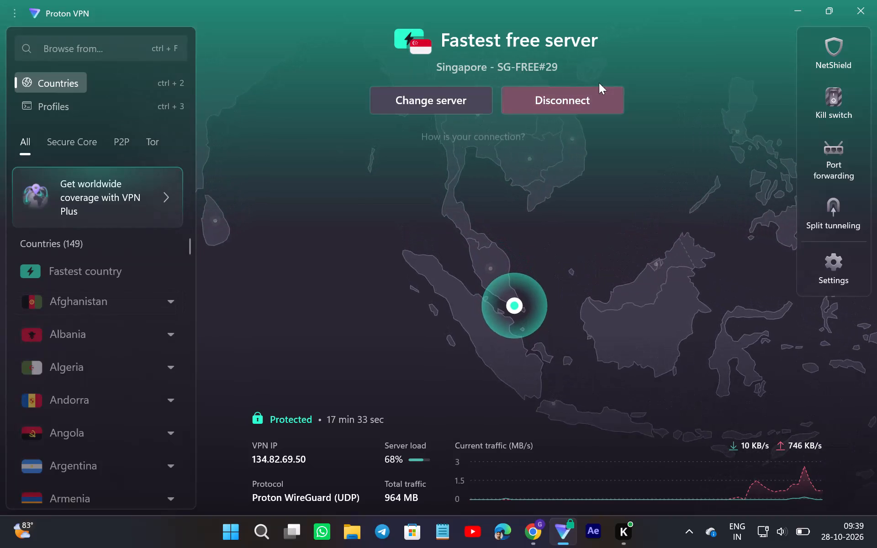
Disconnect the active Proton VPN connection and close the Proton VPN window.
scroll(599, 83, "down", 1)
left_click(588, 95)
left_click(853, 10)
scroll(854, 21, "up", 1)
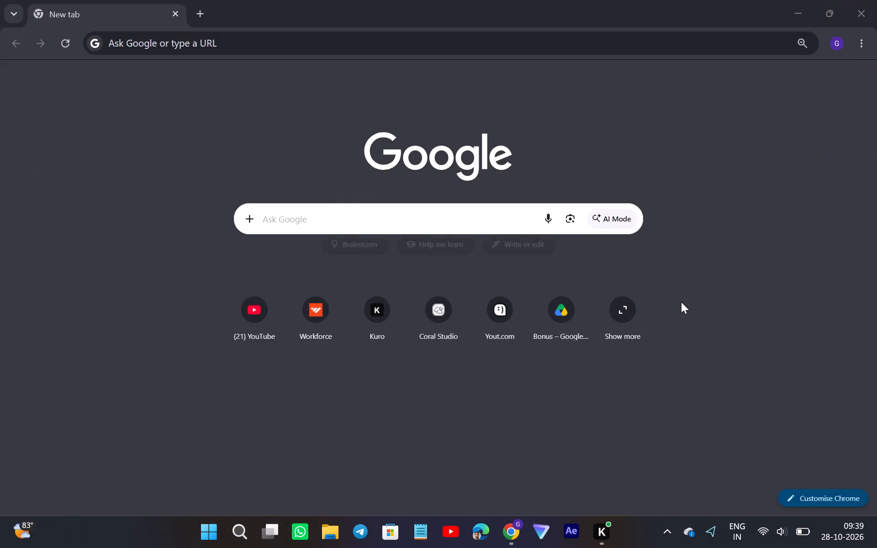
Switch to the Google Chrome window with the new tab page.
scroll(522, 542, "up", 1)
scroll(522, 542, "down", 1)
scroll(522, 542, "up", 1)
left_click(522, 542)
scroll(522, 542, "down", 1)
scroll(522, 542, "up", 2)
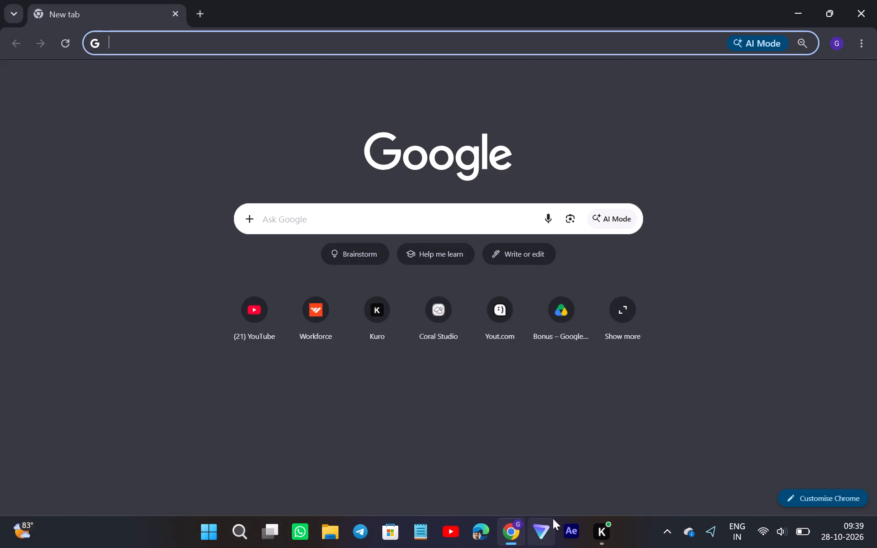
scroll(553, 518, "up", 1)
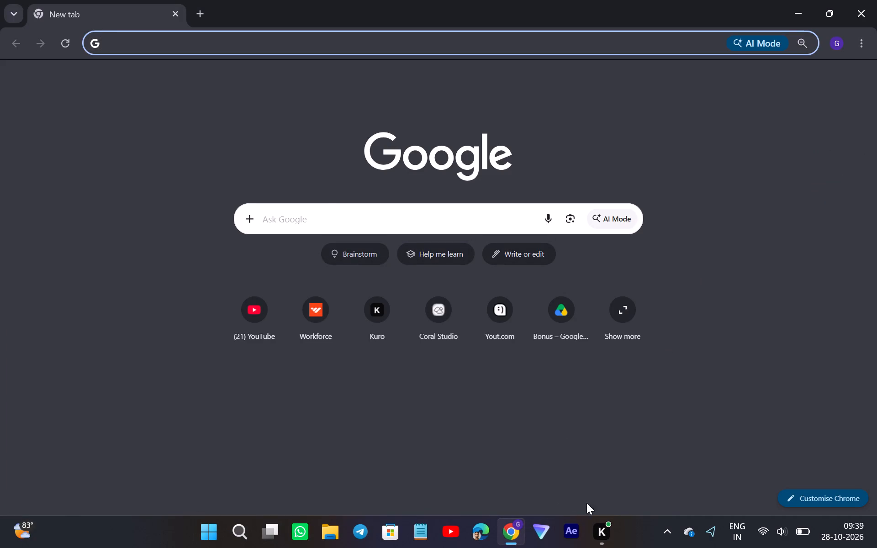
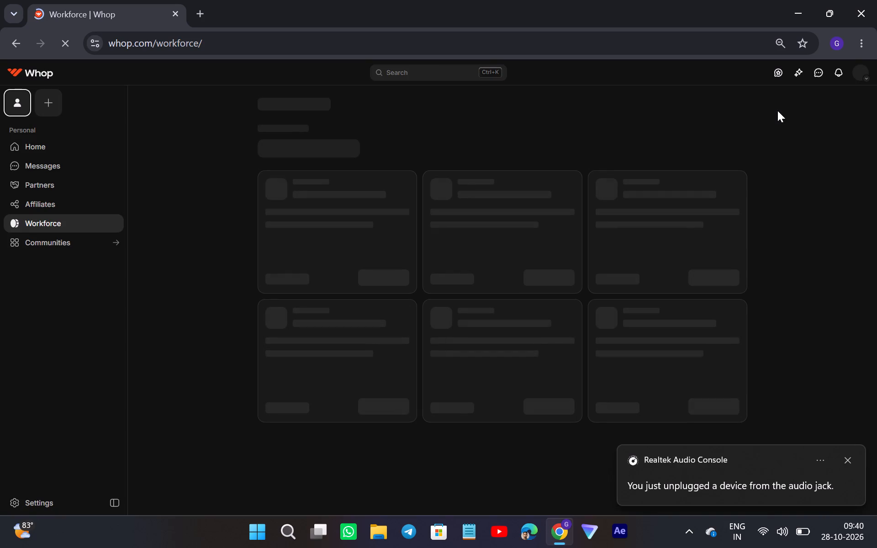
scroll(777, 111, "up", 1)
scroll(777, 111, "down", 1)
Open the fileport.io file-sharing site in a new browser tab.
left_click(194, 9)
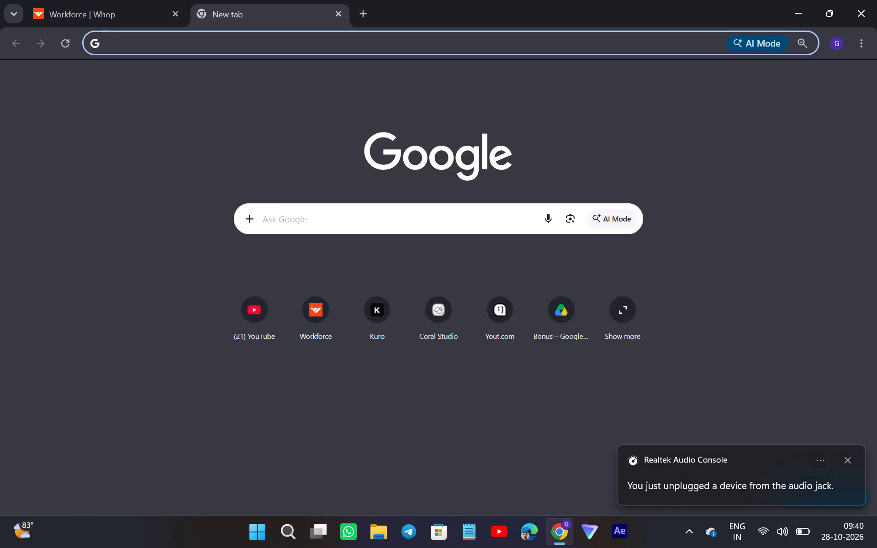
left_click(367, 221)
left_click(341, 273)
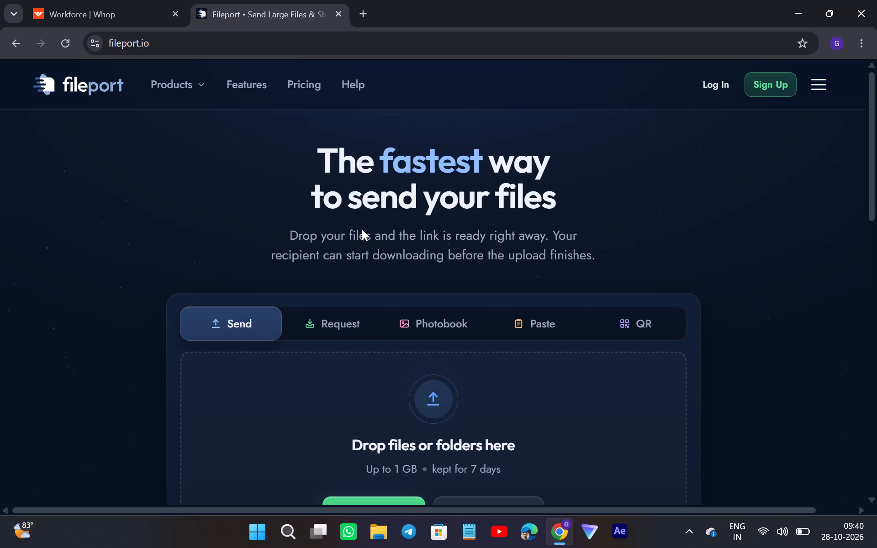
Upload the video 1017-copy.mp4 from the Downloads folder to Fileport for sharing.
scroll(502, 314, "down", 2)
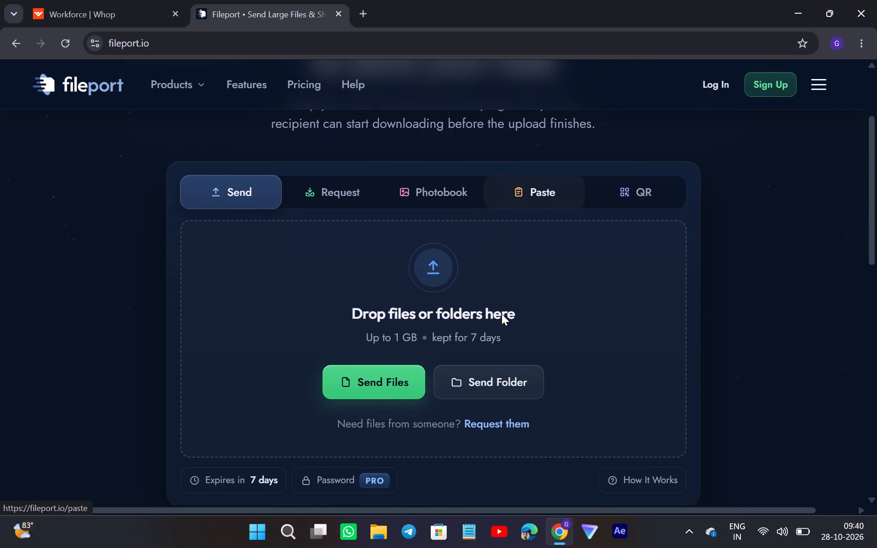
left_click(360, 383)
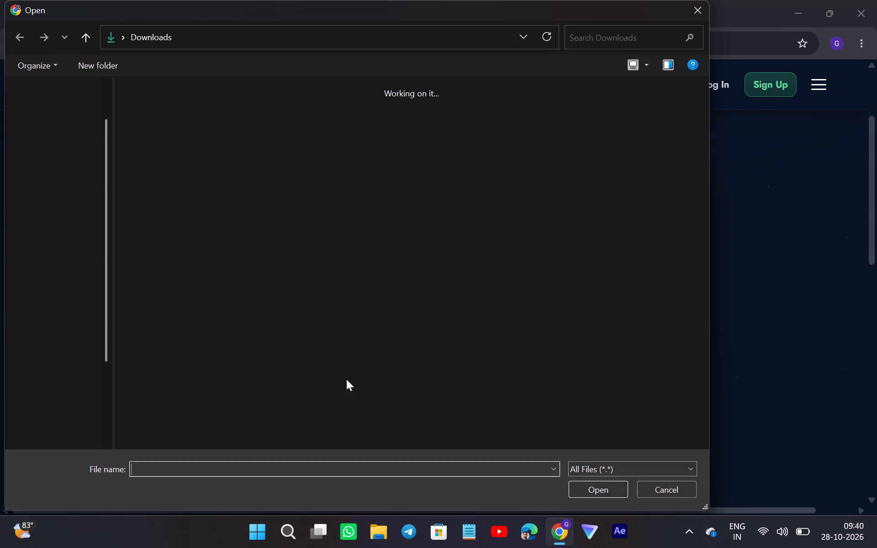
left_click(147, 150)
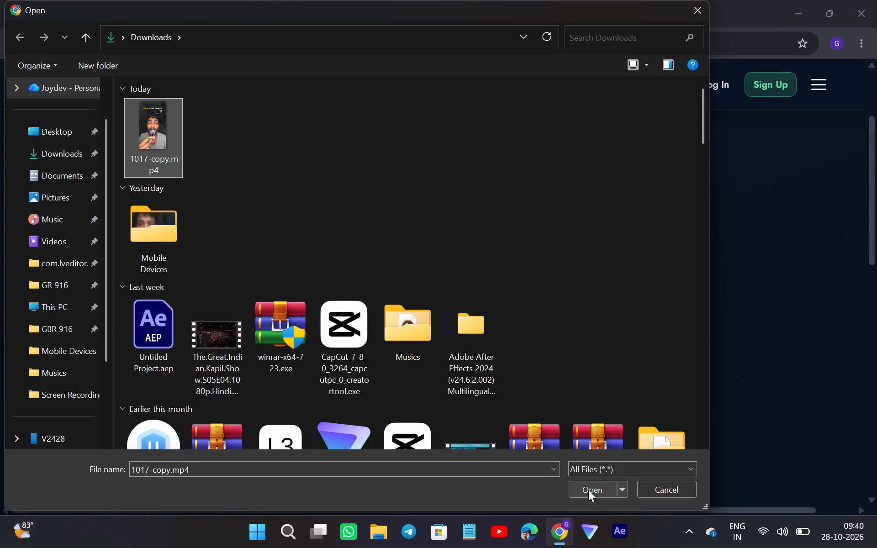
left_click(588, 490)
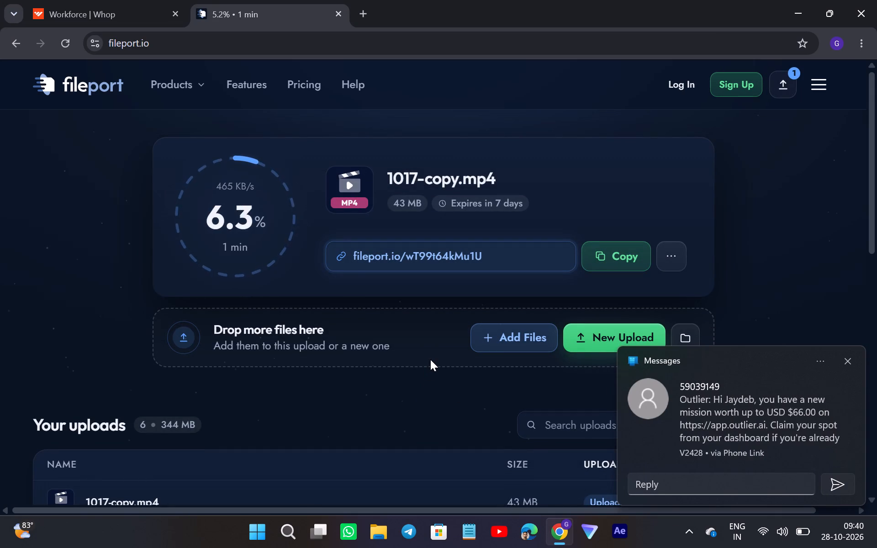
Search Google for "outlier ai" in another new browser tab.
left_click(368, 10)
left_click(404, 212)
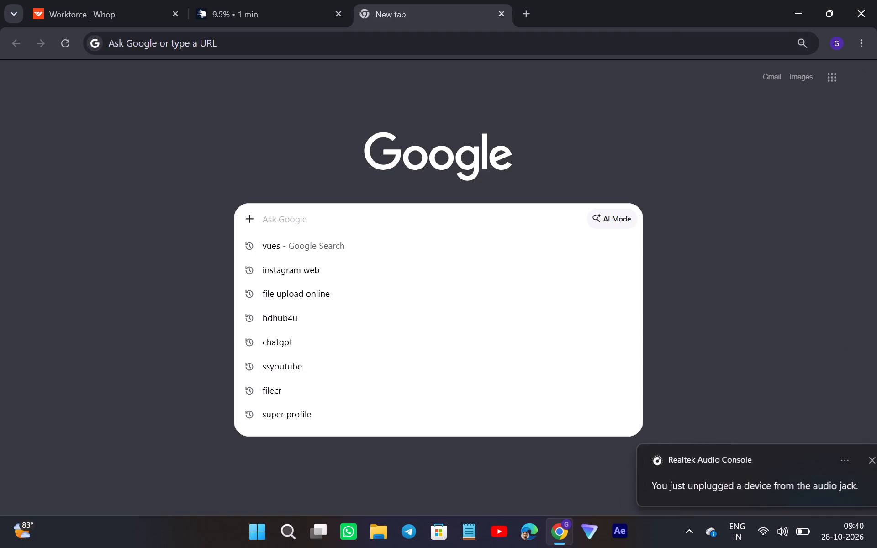
key("o")
type("utl")
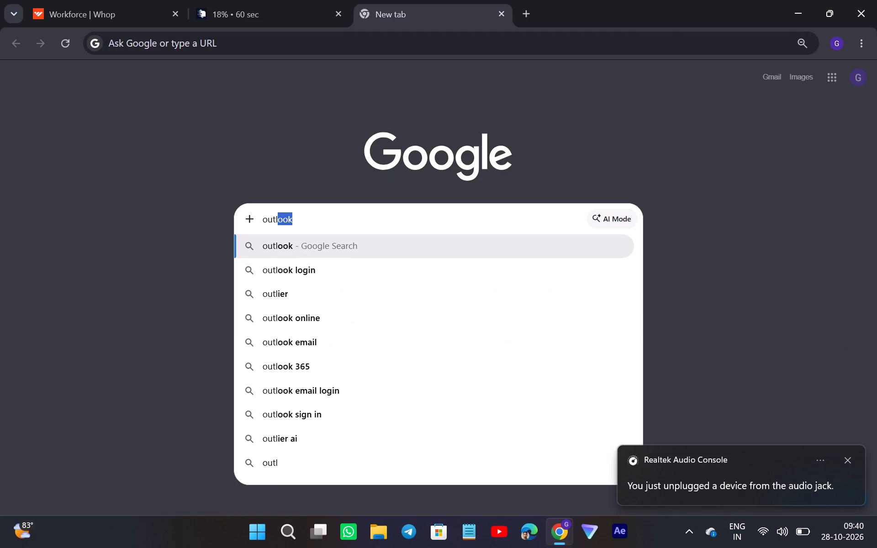